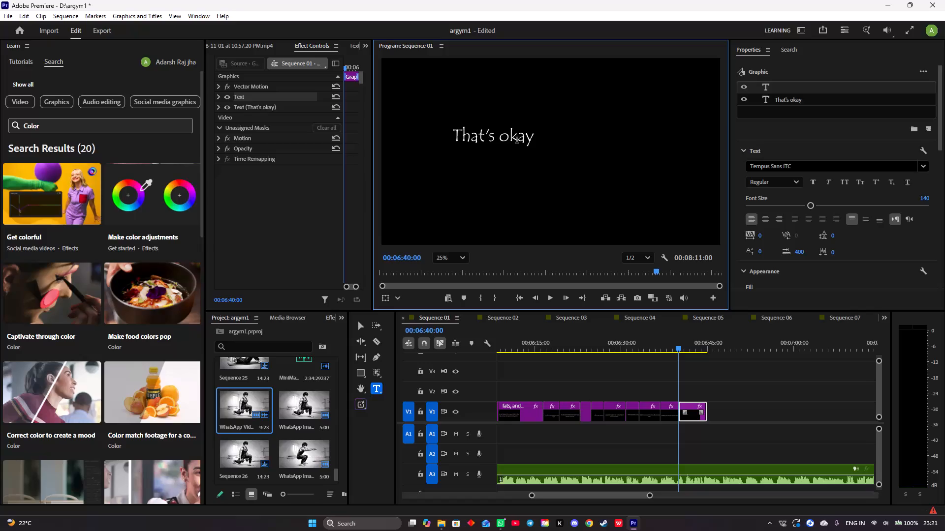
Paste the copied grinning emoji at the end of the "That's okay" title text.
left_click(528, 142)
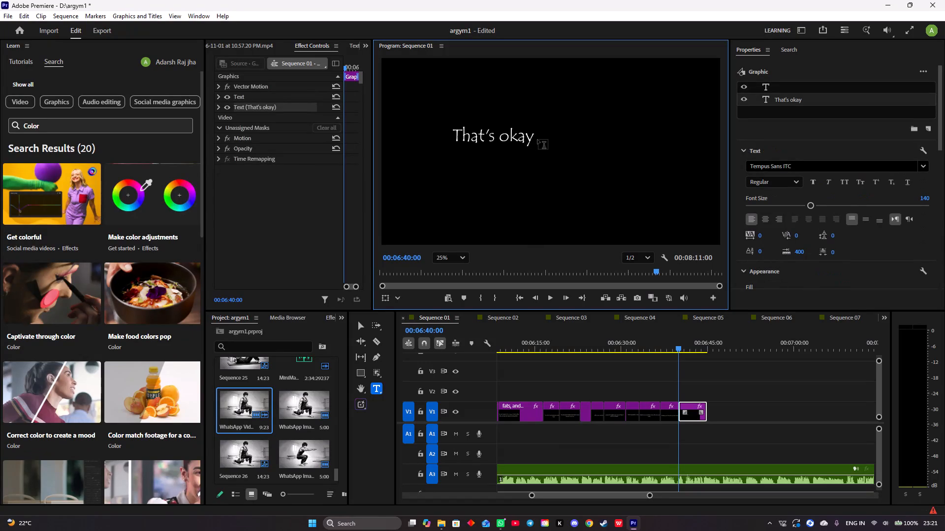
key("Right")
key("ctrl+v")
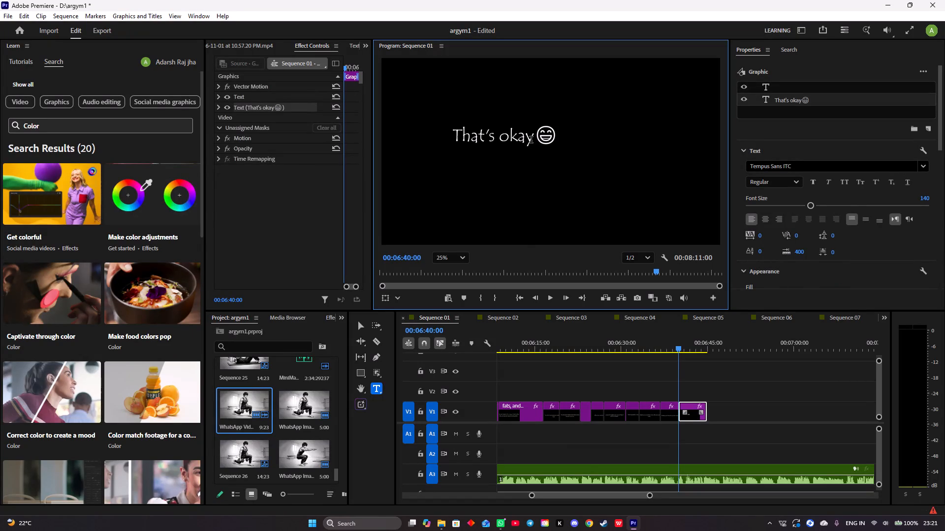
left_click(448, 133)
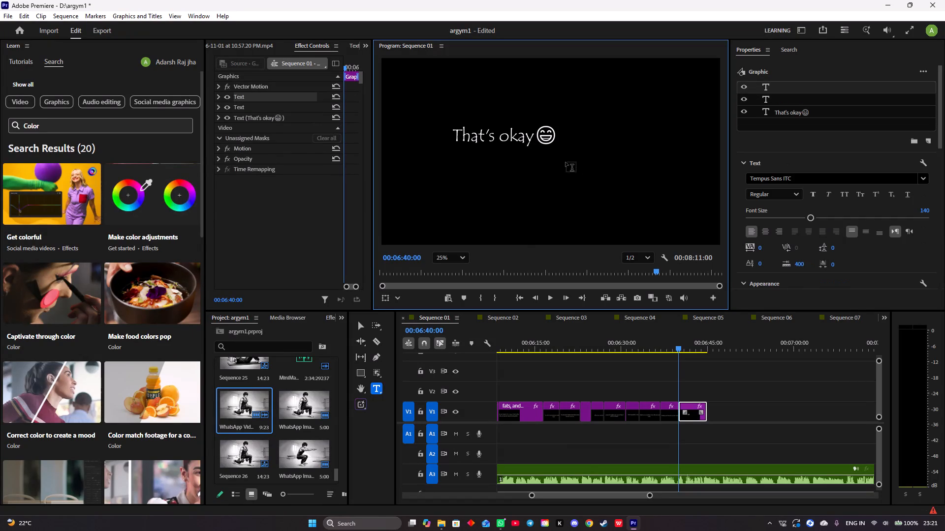
Reposition the "That's okay" text layer to 988 X and 797 Y, near the centre of the frame.
left_click(503, 131)
left_click(506, 139)
scroll(781, 206, "down", 8)
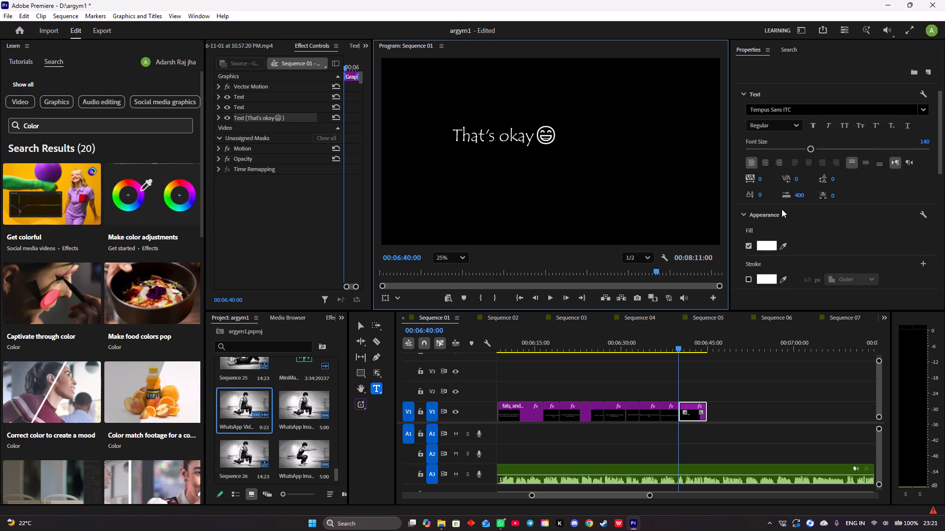
scroll(782, 209, "down", 20)
scroll(794, 229, "down", 1)
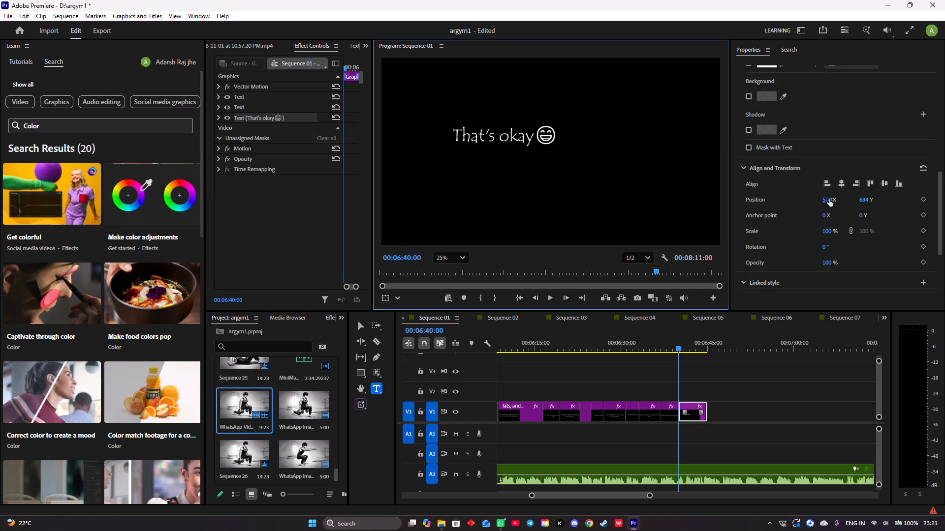
left_click_drag(829, 199, 943, 192)
left_click_drag(828, 201, 853, 206)
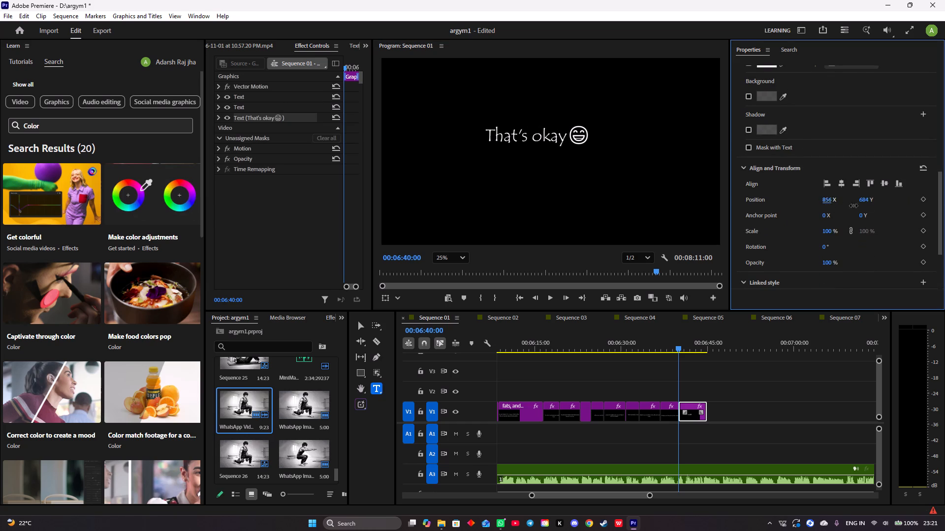
left_click_drag(853, 206, 914, 204)
left_click_drag(861, 200, 875, 202)
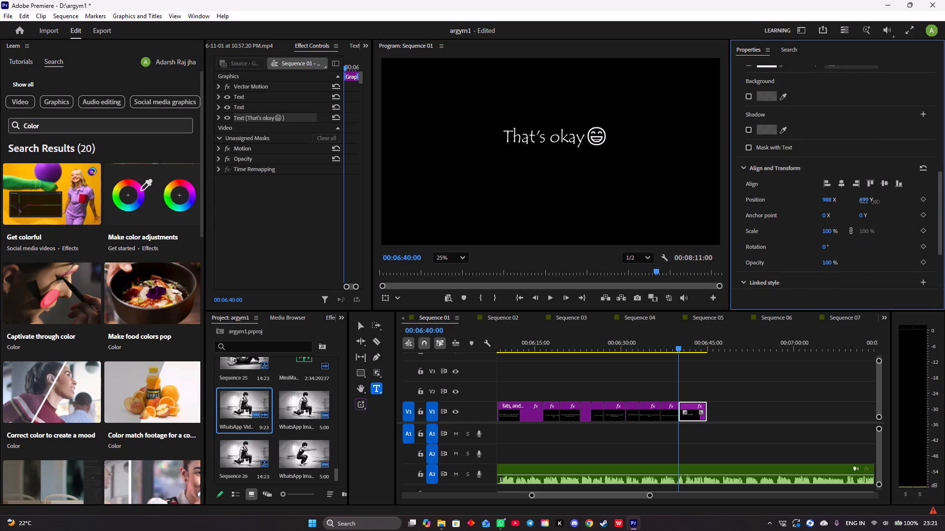
left_click_drag(875, 202, 923, 205)
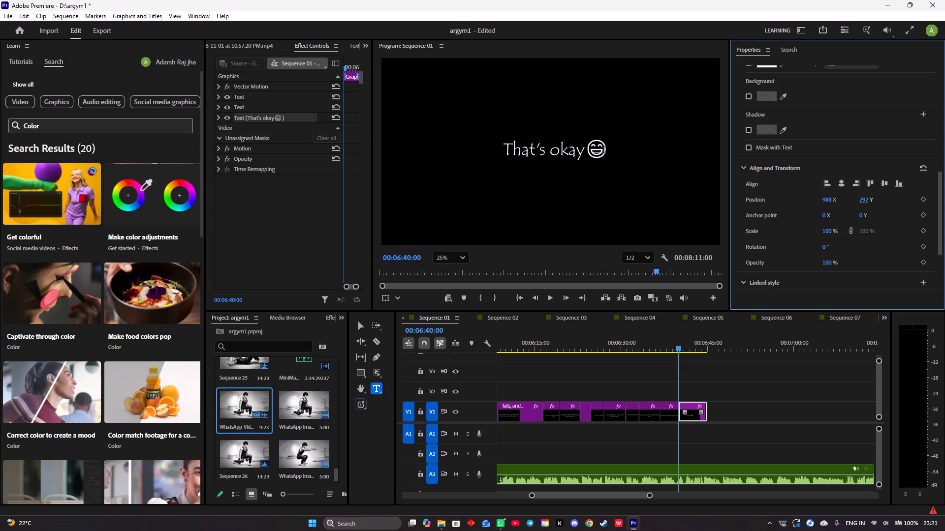
Replace the emoji at the end of the title with "!!!" so it reads "That's okay!!!".
left_click(608, 153)
key("BackSpace")
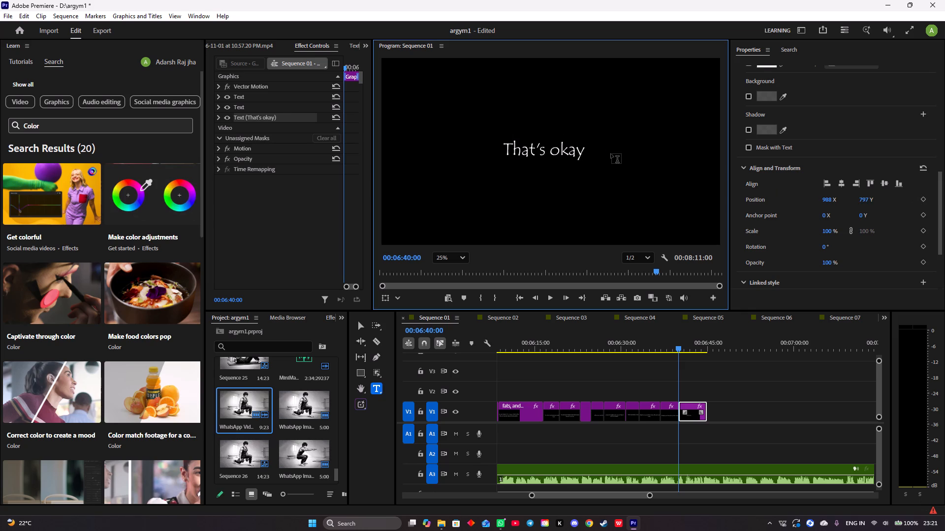
type("!!!")
Play from just before the "That's okay!!!" title and trim the end of its V1 clip to 00:06:41:08.
left_click(675, 347)
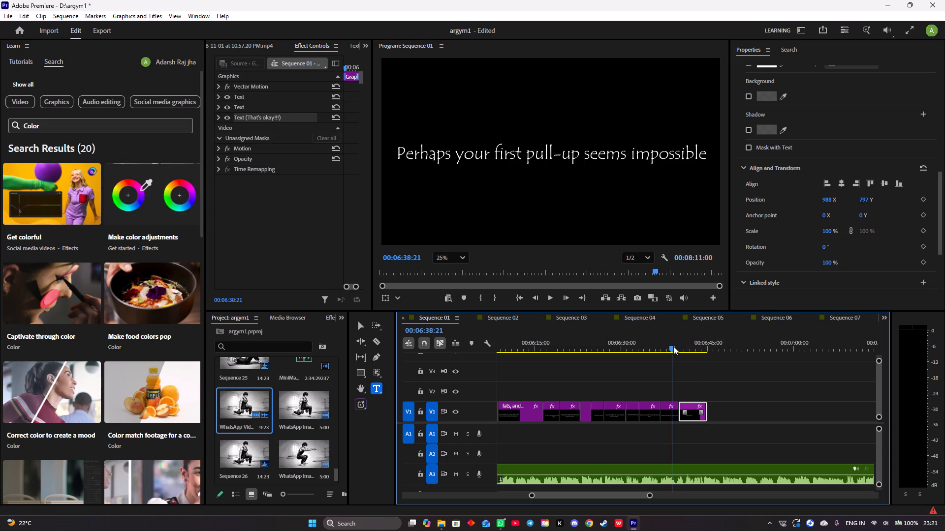
key("space")
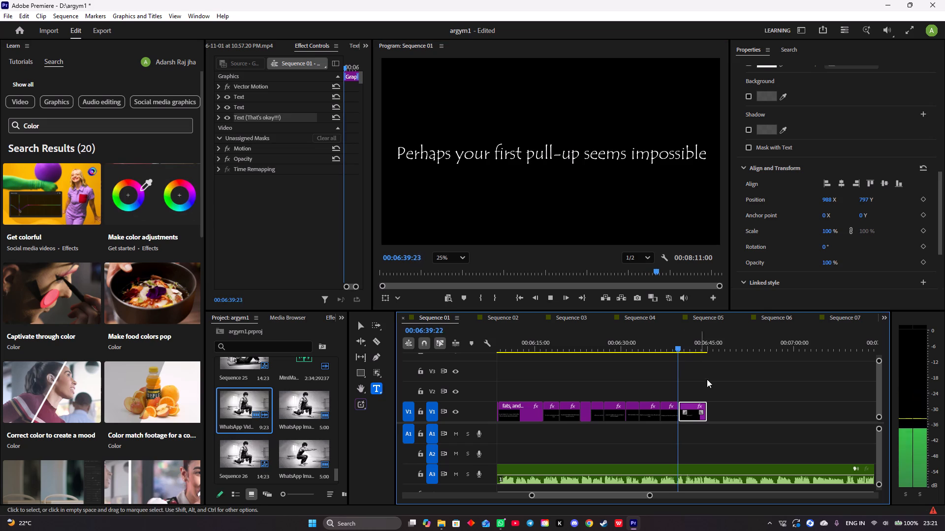
key("space")
left_click_drag(707, 402, 706, 402)
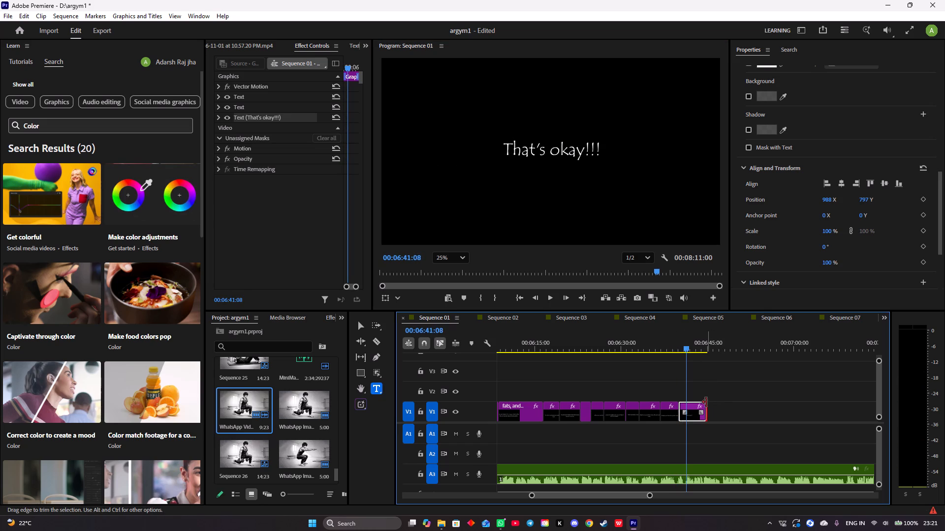
left_click_drag(706, 402, 688, 401)
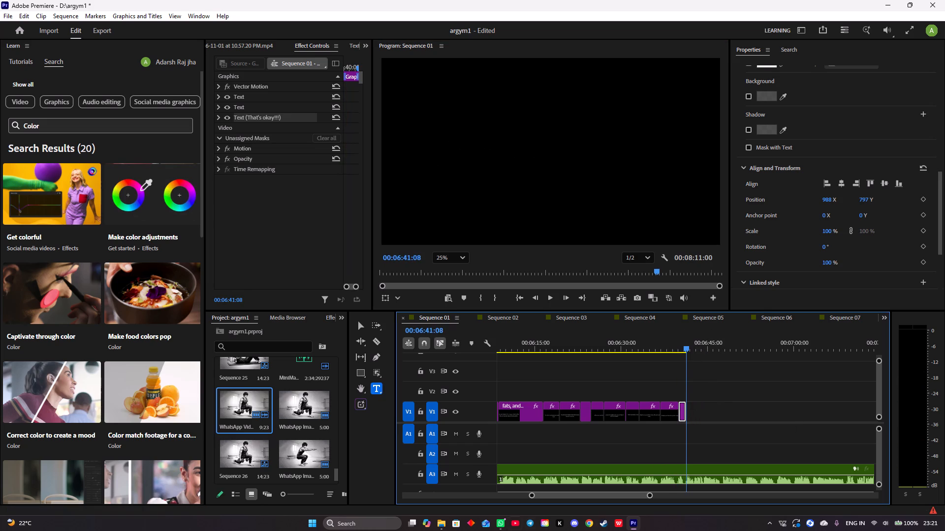
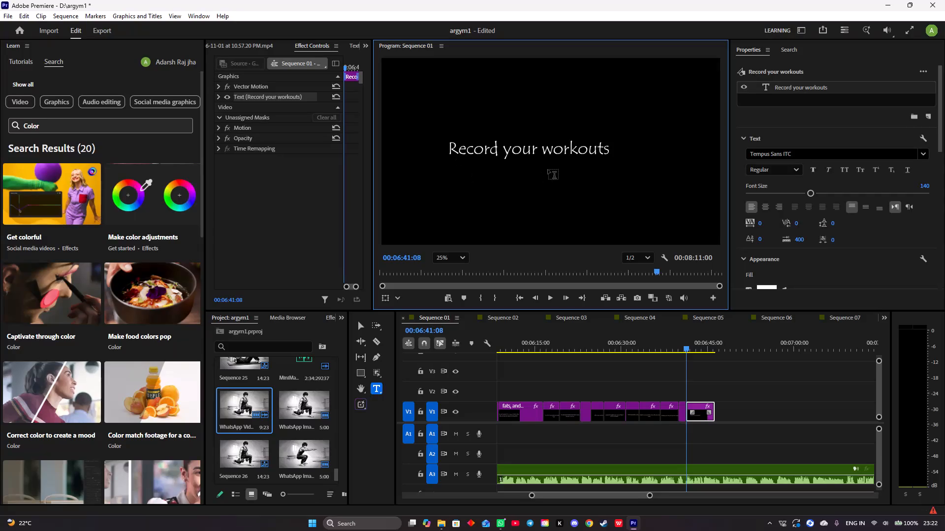
Reposition the "Record your workouts" text layer to 666 X and 844 Y, near the centre of the frame.
scroll(755, 213, "down", 8)
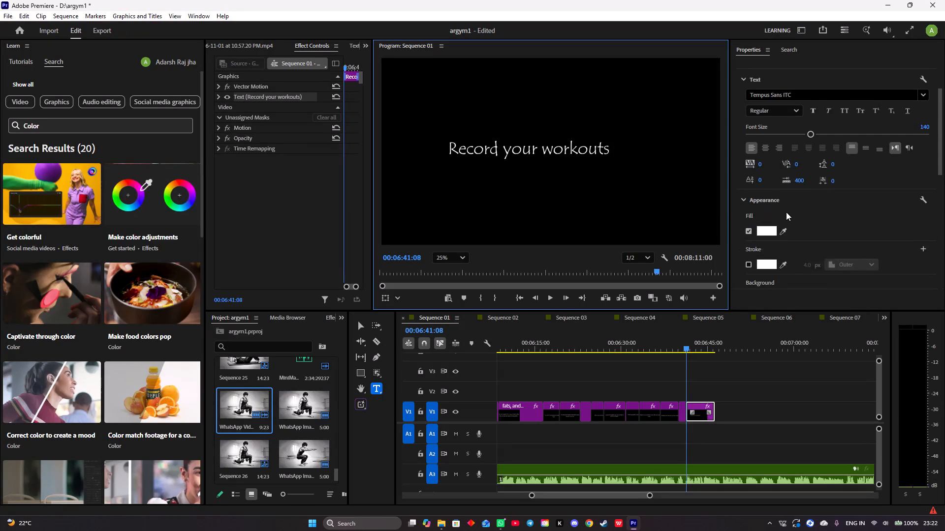
scroll(786, 212, "down", 12)
left_click_drag(826, 259, 828, 260)
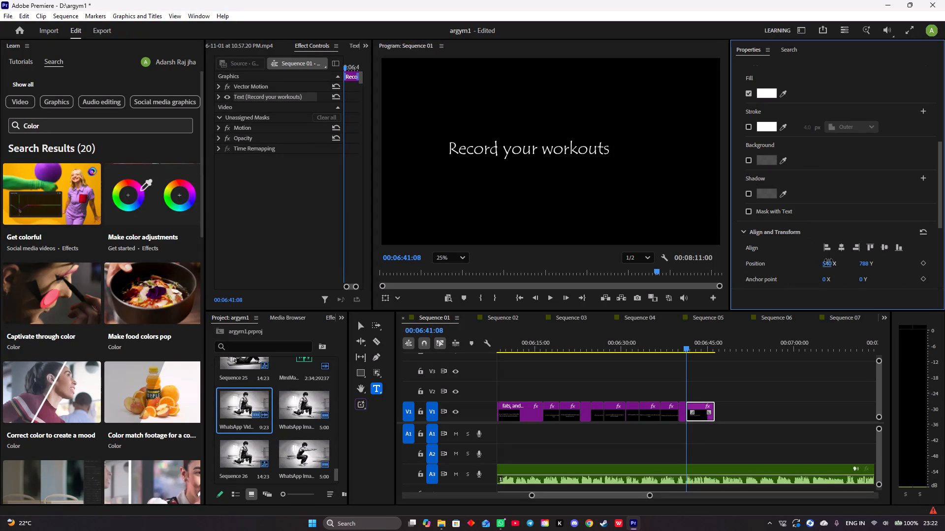
left_click_drag(828, 260, 898, 267)
left_click_drag(862, 263, 866, 264)
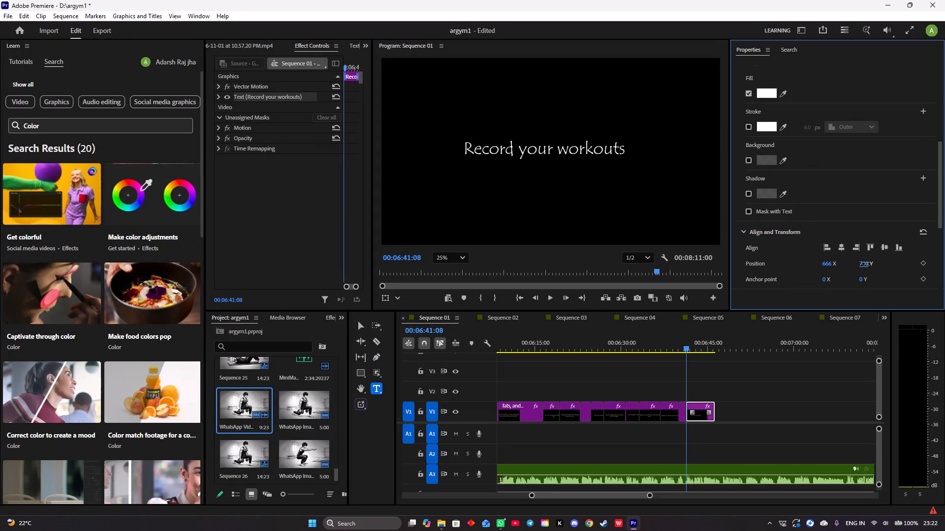
left_click_drag(866, 264, 893, 265)
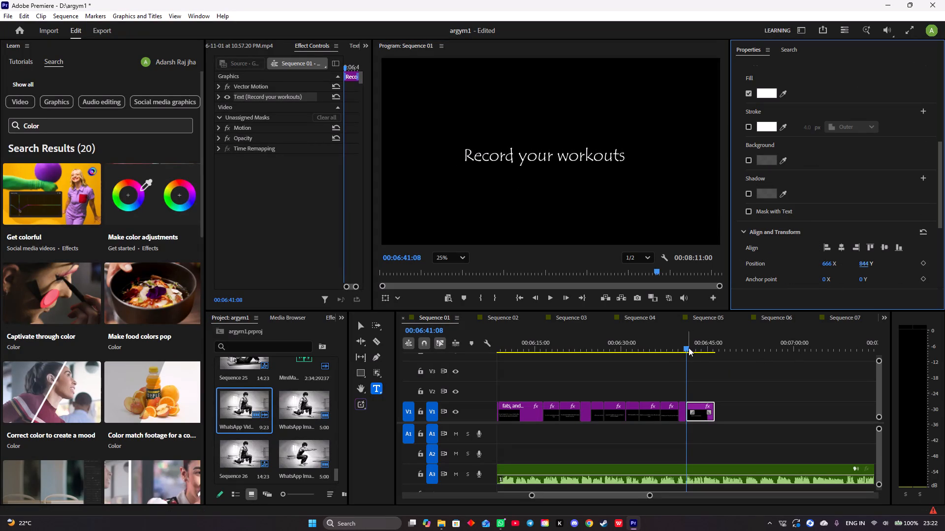
Play from the start of the "Record your workouts" title and trim the end of its V1 clip to 00:06:42:17.
left_click(688, 348)
key("space")
key("space")
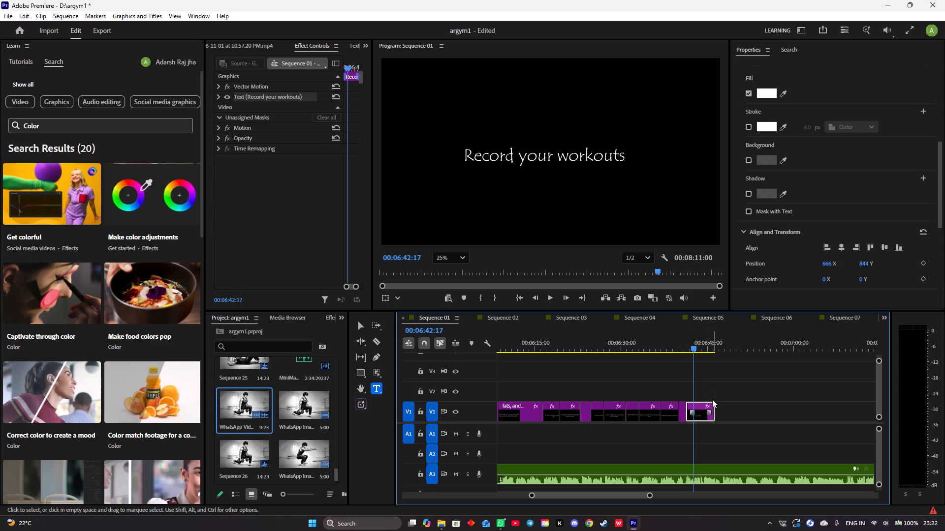
left_click_drag(712, 401, 703, 399)
left_click_drag(715, 403, 700, 402)
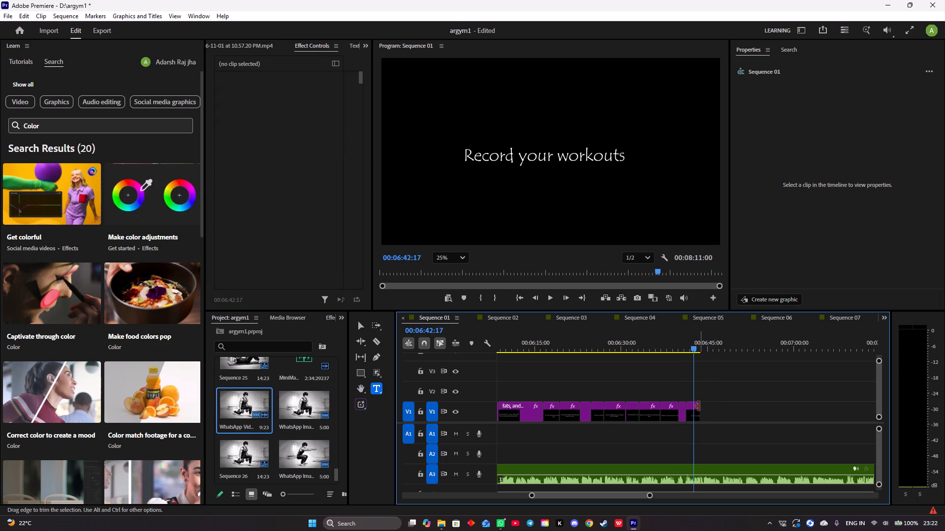
left_click(699, 406)
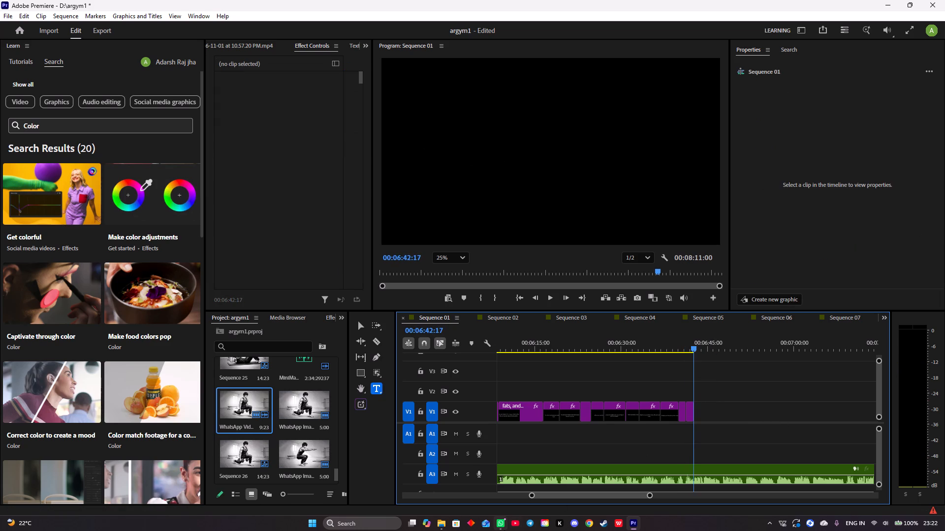
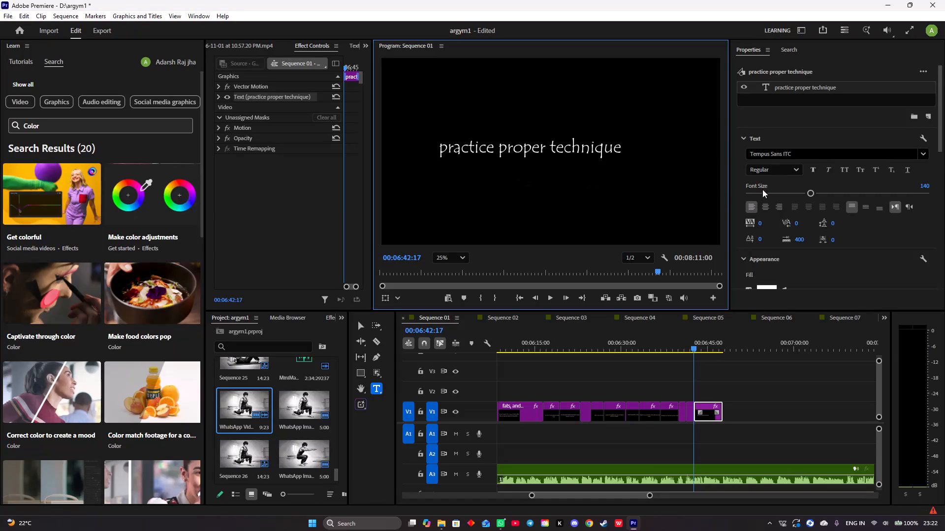
Reposition the "practice proper technique" text layer to 647 X and 798 Y, near the centre of the frame.
scroll(772, 196, "down", 6)
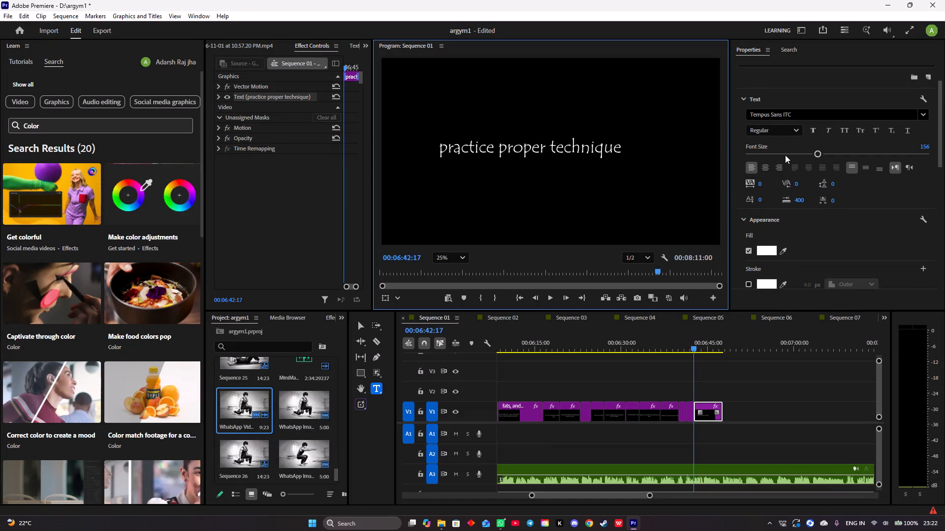
scroll(785, 153, "up", 2)
scroll(778, 193, "down", 18)
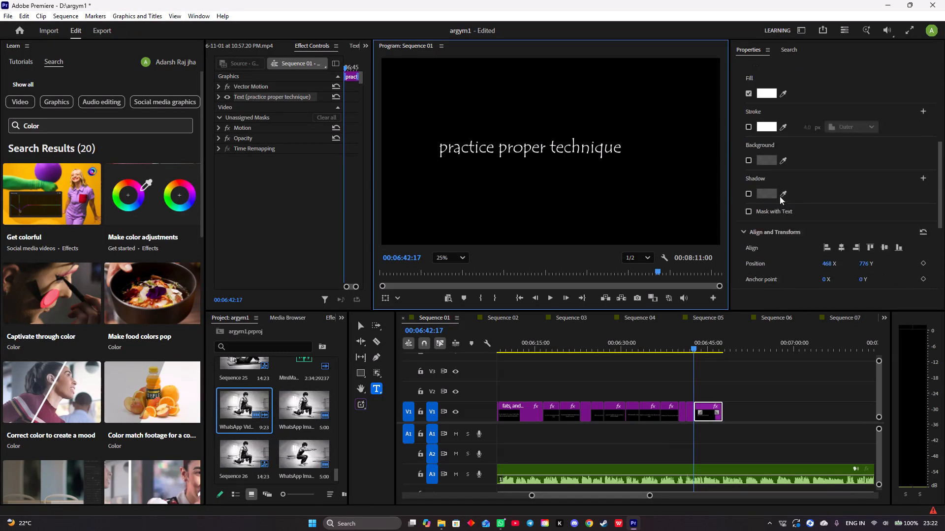
scroll(780, 196, "down", 1)
left_click_drag(827, 233, 885, 232)
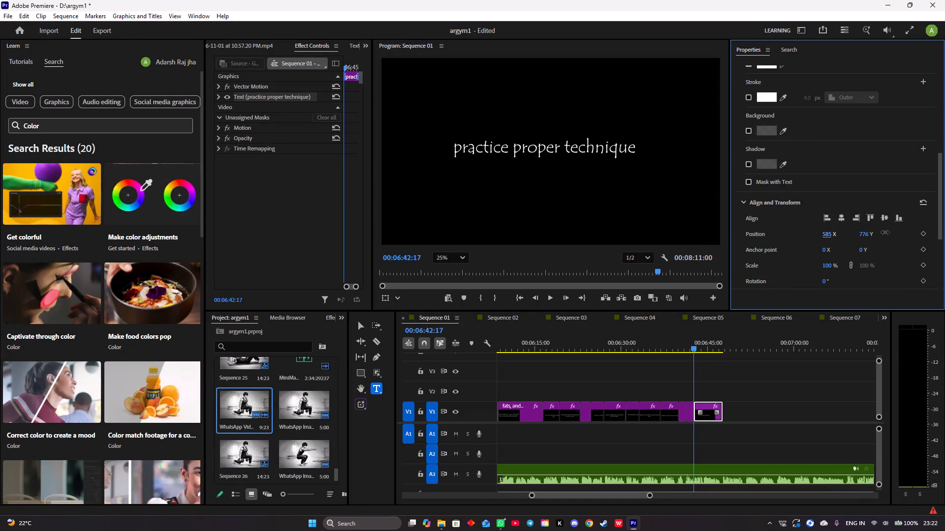
left_click_drag(885, 232, 905, 233)
left_click_drag(861, 233, 874, 233)
left_click_drag(830, 236, 841, 234)
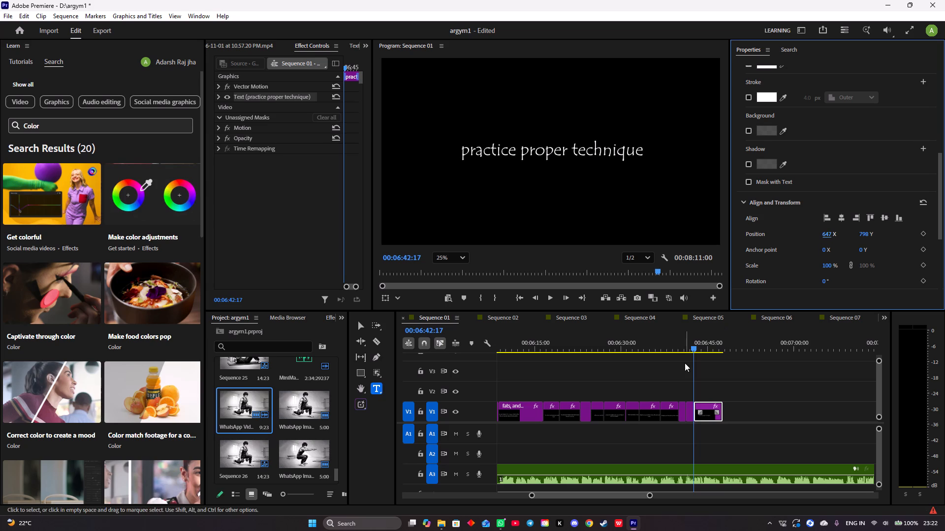
Play from the start of the "practice proper technique" title and trim the end of its V1 clip to 00:06:44:17.
left_click(694, 347)
key("space")
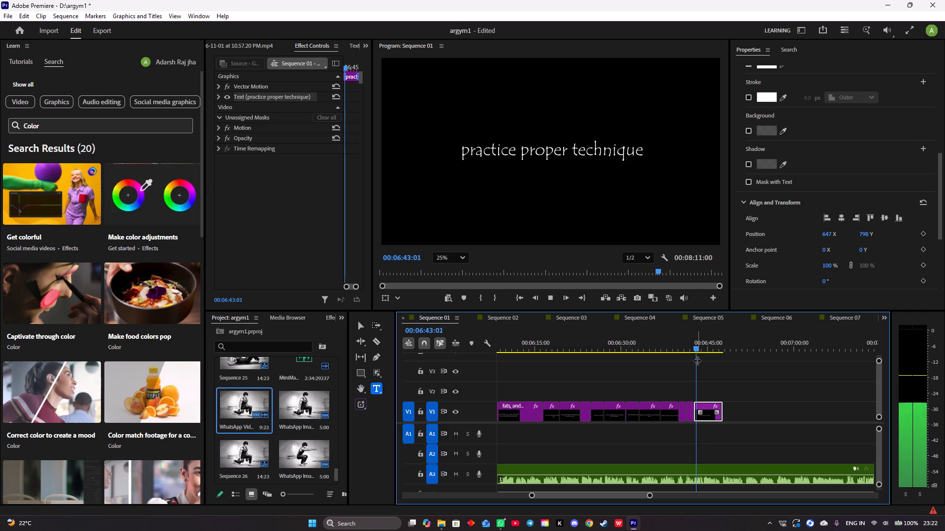
key("space")
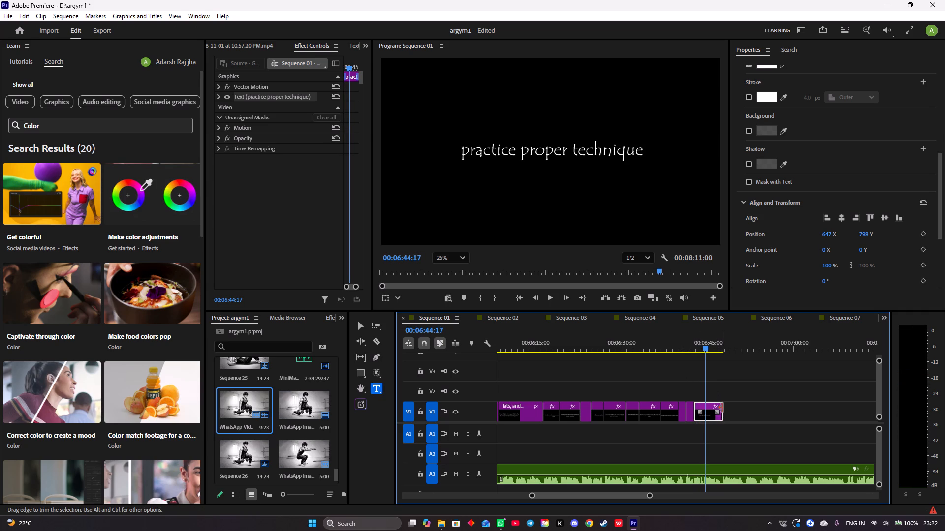
left_click_drag(722, 407, 707, 405)
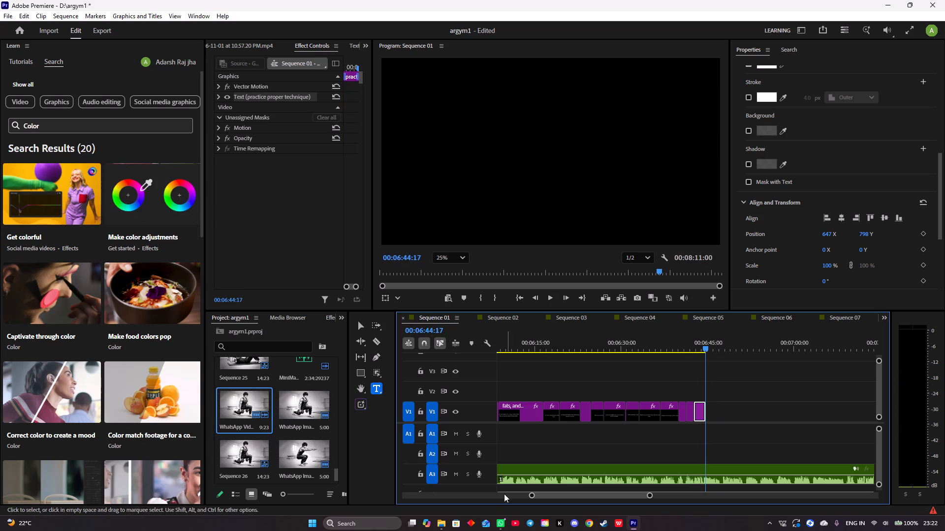
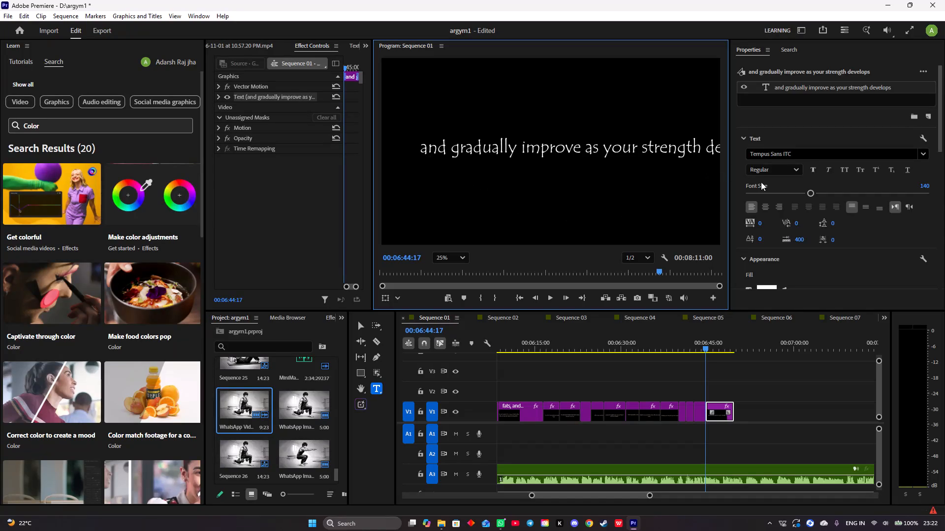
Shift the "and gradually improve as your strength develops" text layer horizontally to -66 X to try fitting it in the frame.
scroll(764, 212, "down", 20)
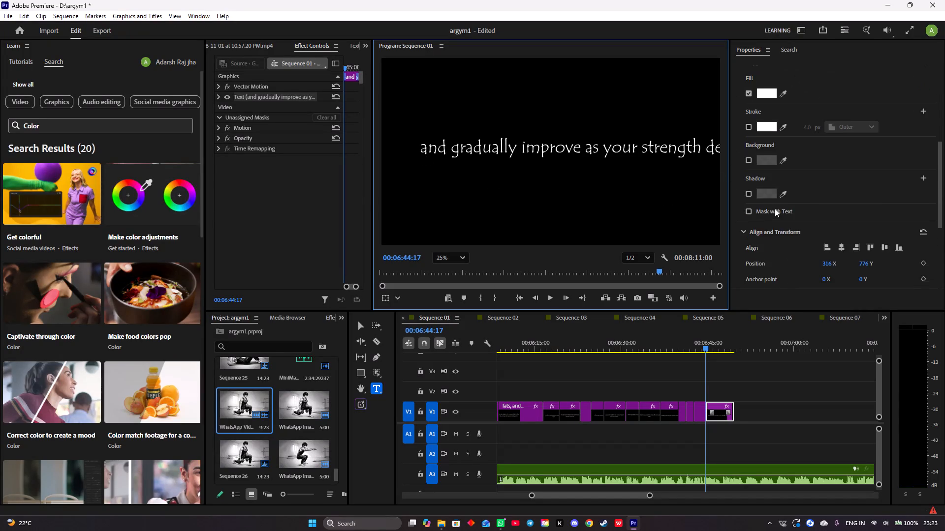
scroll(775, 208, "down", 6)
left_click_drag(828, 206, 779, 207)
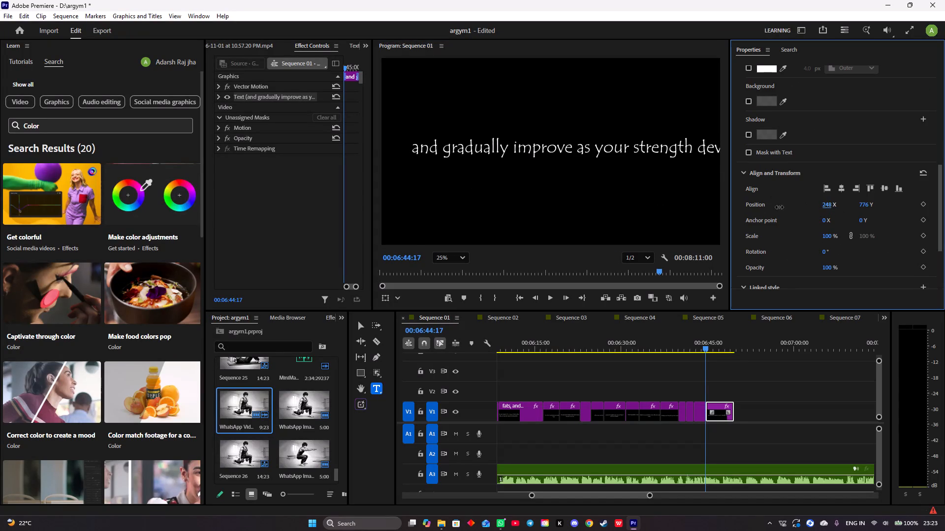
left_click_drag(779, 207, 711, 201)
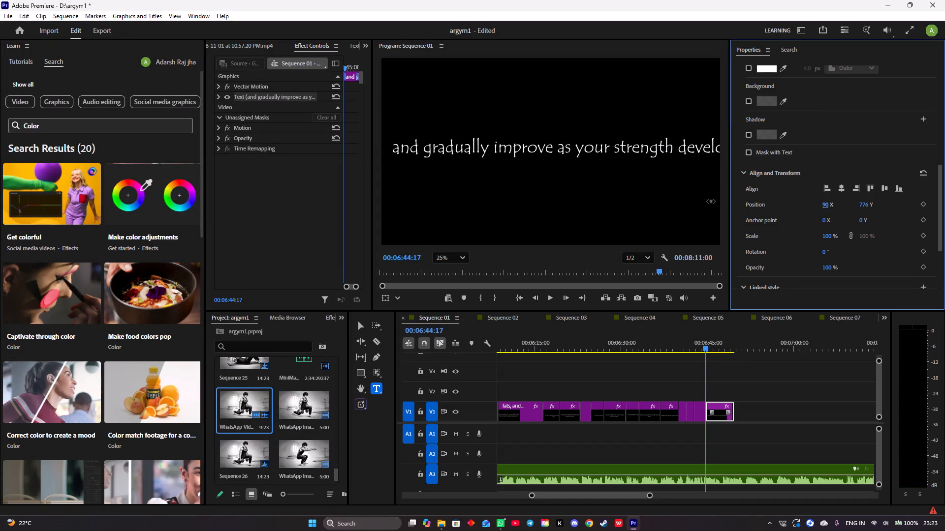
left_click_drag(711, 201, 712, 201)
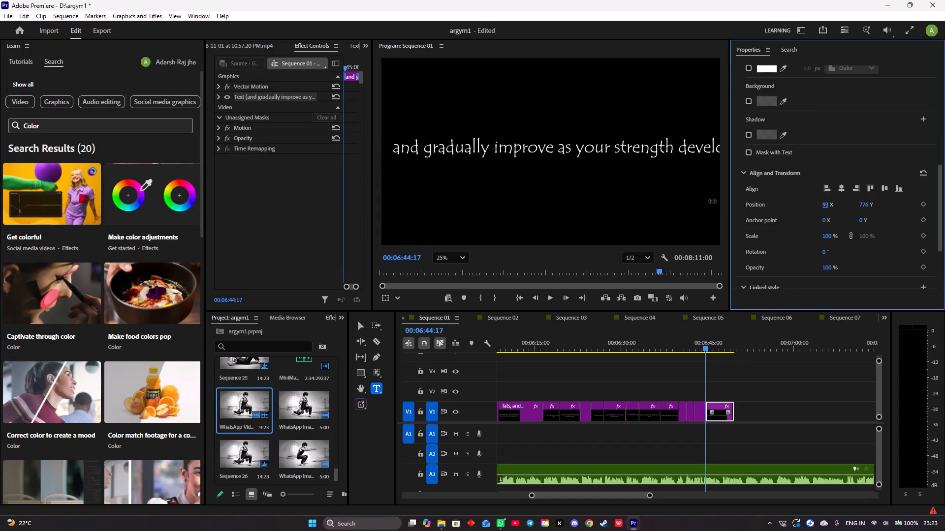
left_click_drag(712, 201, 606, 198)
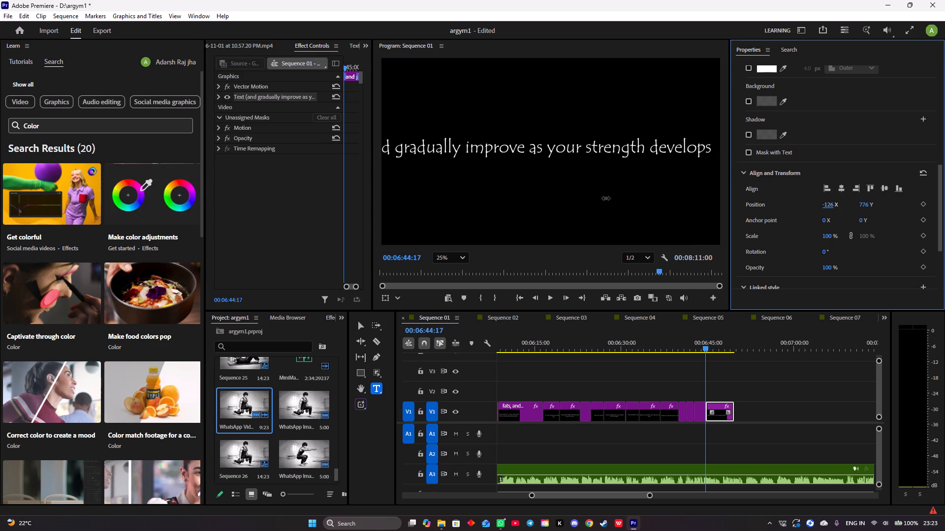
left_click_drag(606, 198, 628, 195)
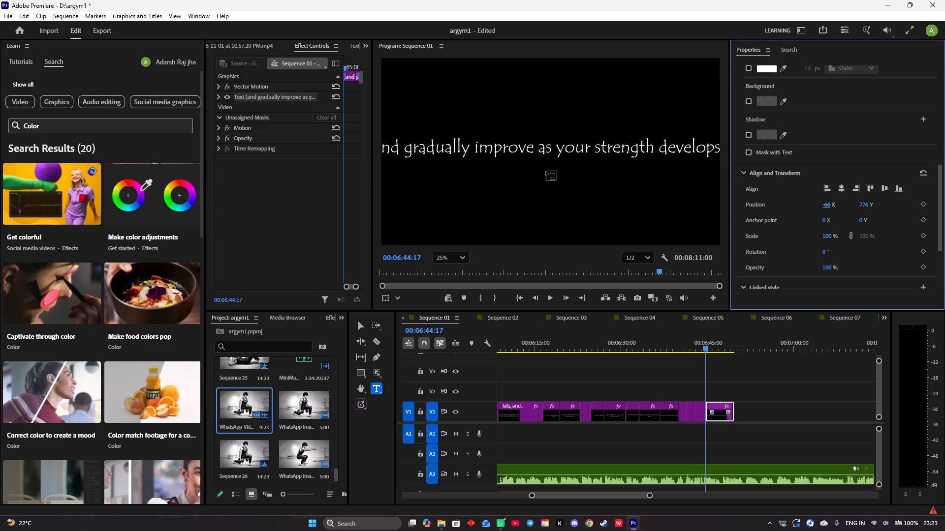
Add a separate text layer reading "develops" below the middle of the existing line.
left_click(505, 176)
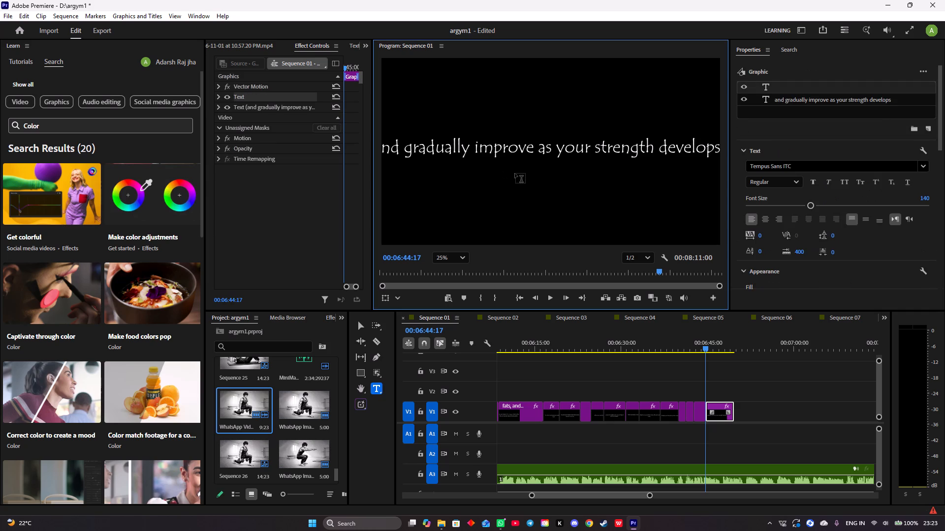
type("devlops")
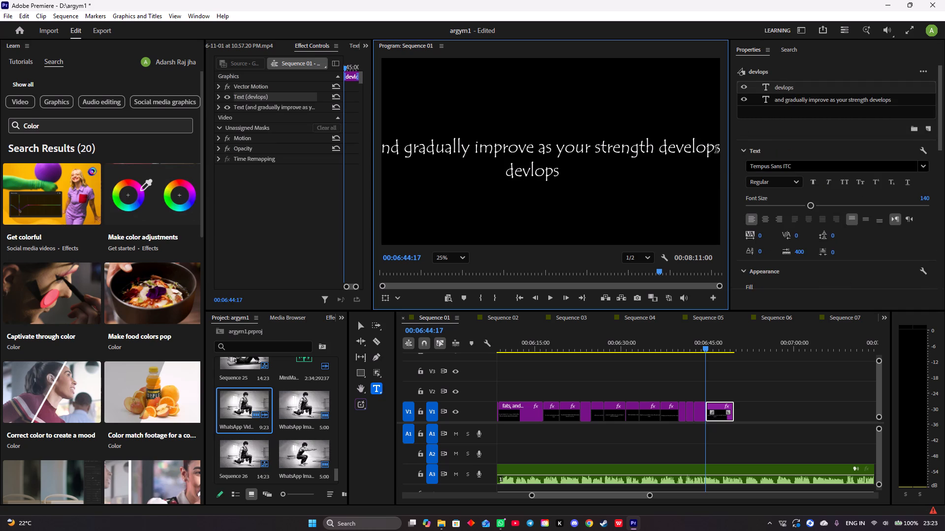
left_click(531, 171)
key("e")
key("BackSpace")
key("BackSpace")
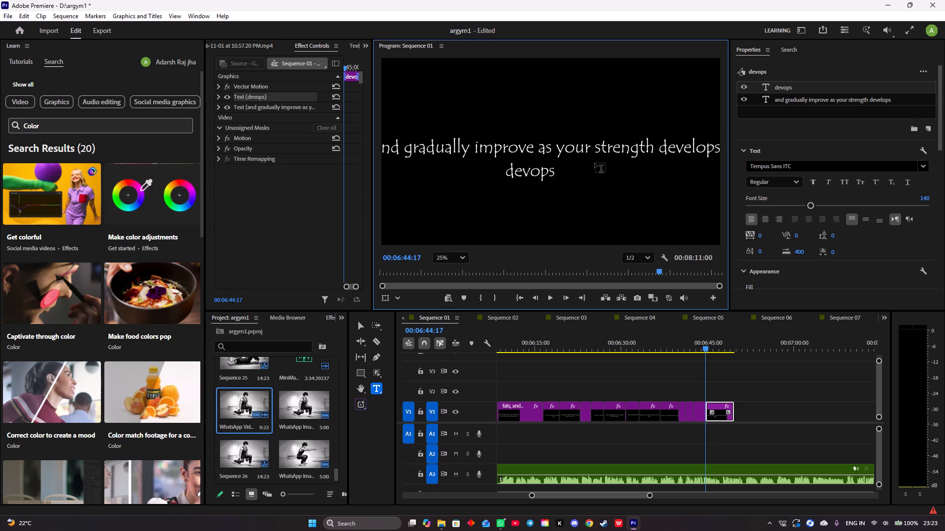
type("el")
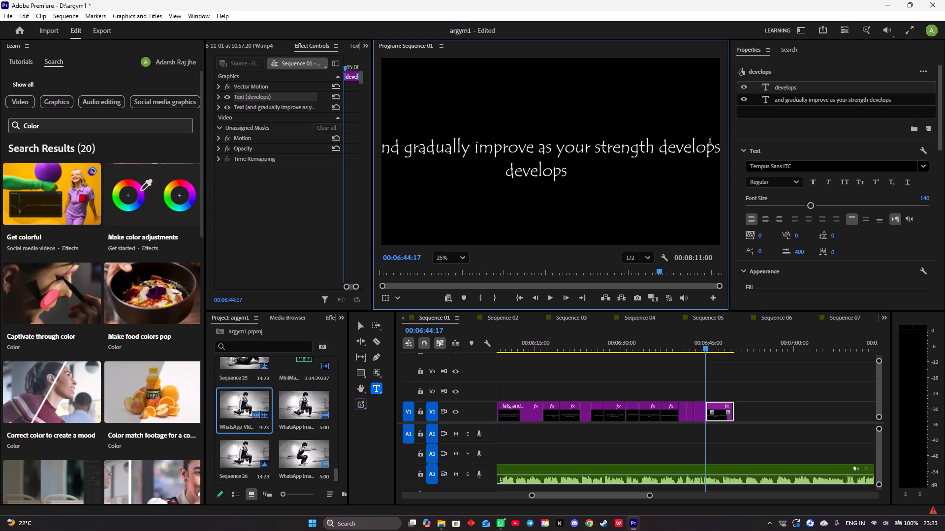
Delete the word "develops" from the end of the upper line so it reads "and gradually improve as your strength".
left_click(715, 151)
key("BackSpace")
key("Right")
key("BackSpace")
key("BackSpace")
key("BackSpace")
key("BackSpace")
key("BackSpace")
key("BackSpace")
key("BackSpace")
Centre the "and gradually improve as your strength" text layer horizontally by moving it to 246 X.
scroll(768, 210, "down", 20)
scroll(768, 210, "down", 2)
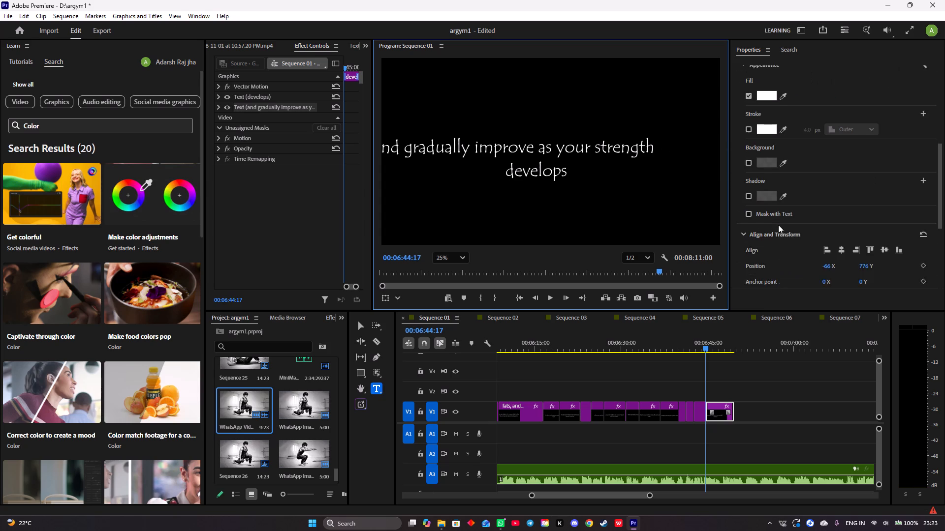
left_click_drag(824, 254, 880, 257)
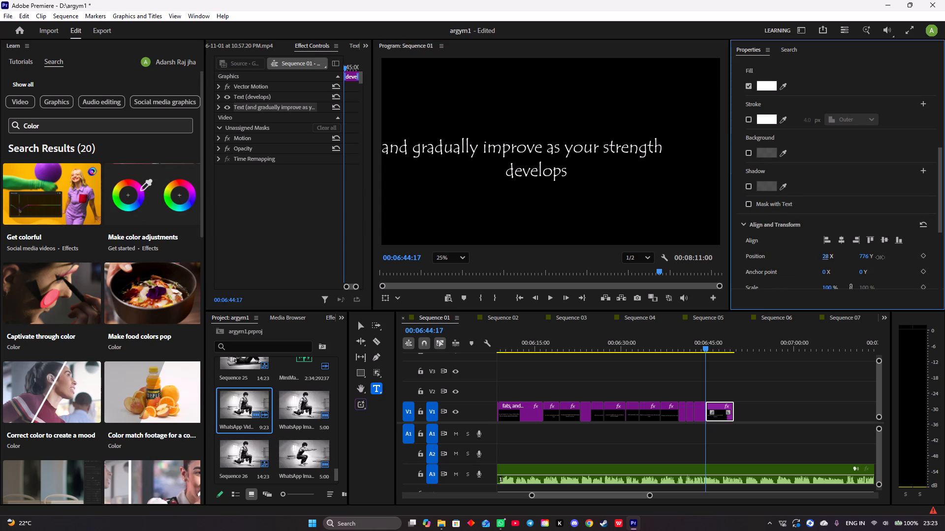
left_click_drag(880, 257, 943, 256)
left_click_drag(824, 256, 824, 255)
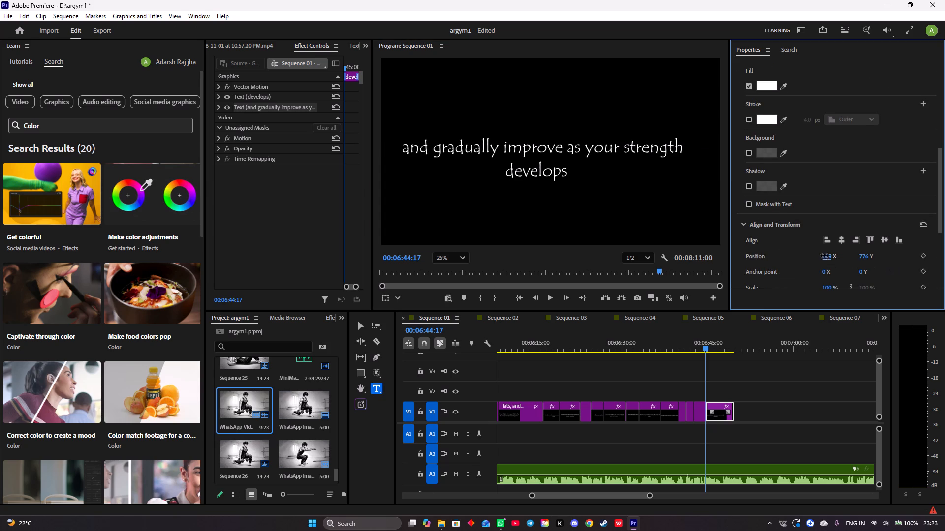
left_click_drag(824, 255, 861, 254)
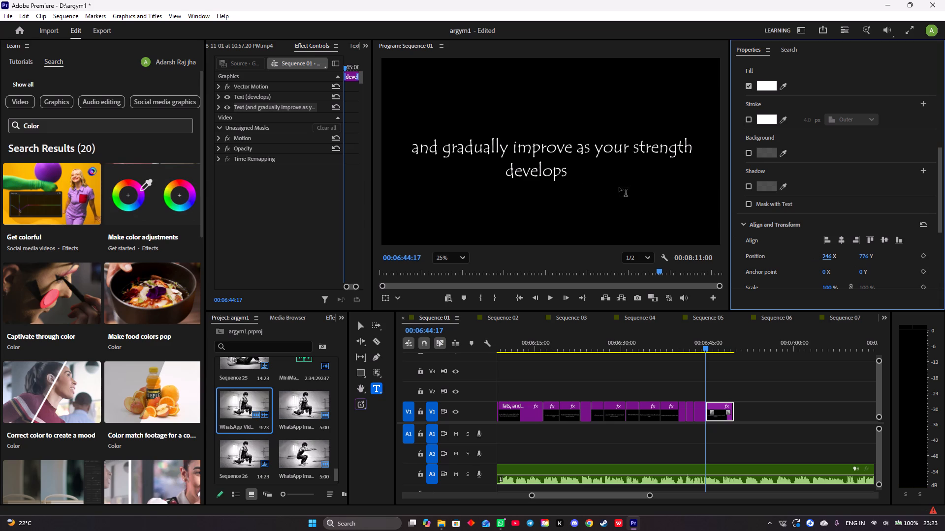
Move the "develops" text layer to 1057 X so it sits centred under the upper line.
left_click(548, 171)
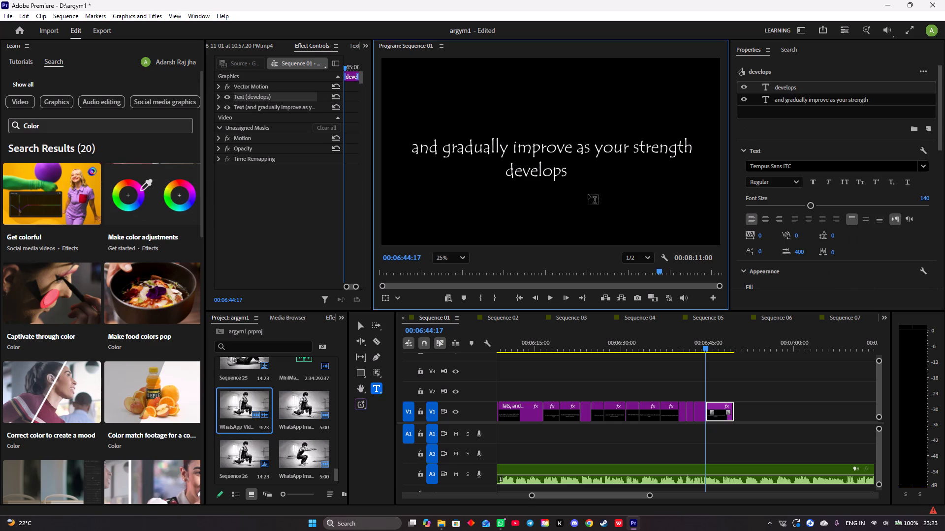
scroll(783, 250, "down", 17)
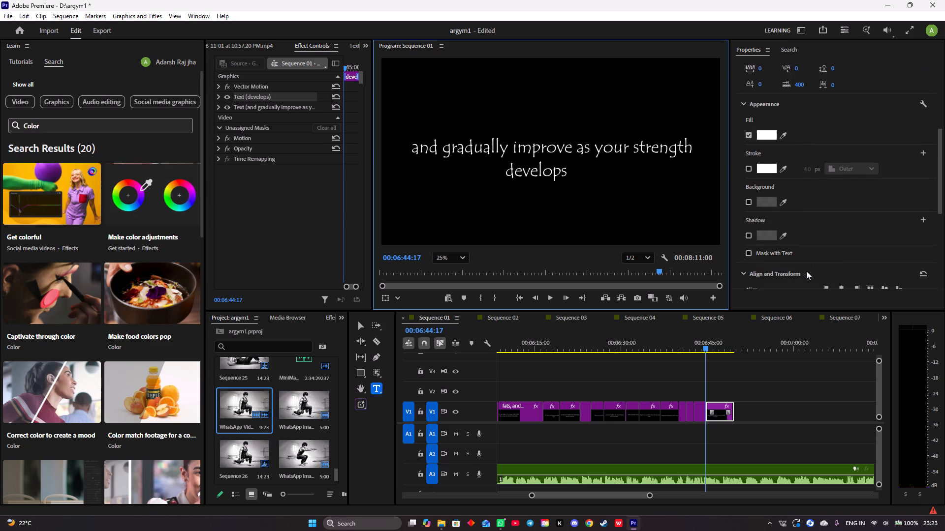
scroll(806, 271, "down", 3)
left_click_drag(825, 273, 851, 274)
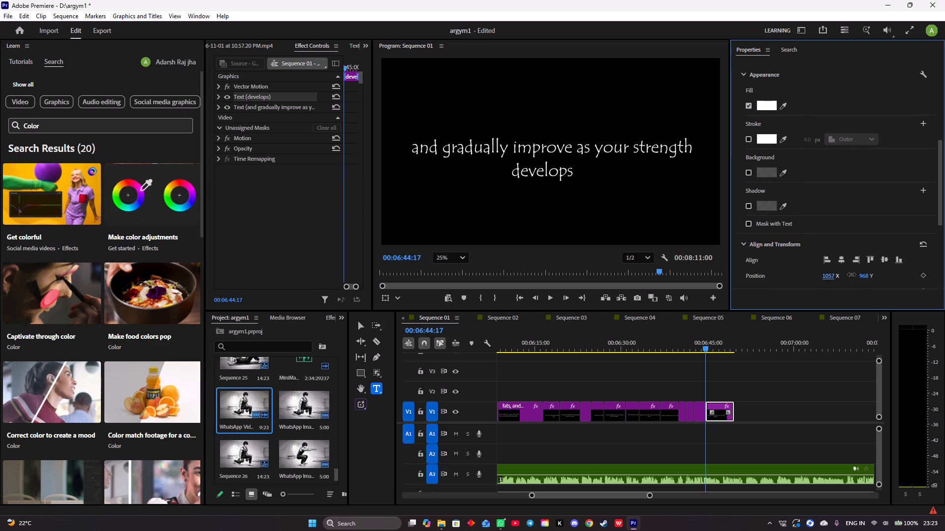
left_click_drag(851, 274, 852, 275)
Play from shortly before the "and gradually improve as your strength develops" title and trim the end of its V1 clip to 00:06:47:13.
left_click_drag(706, 349, 700, 348)
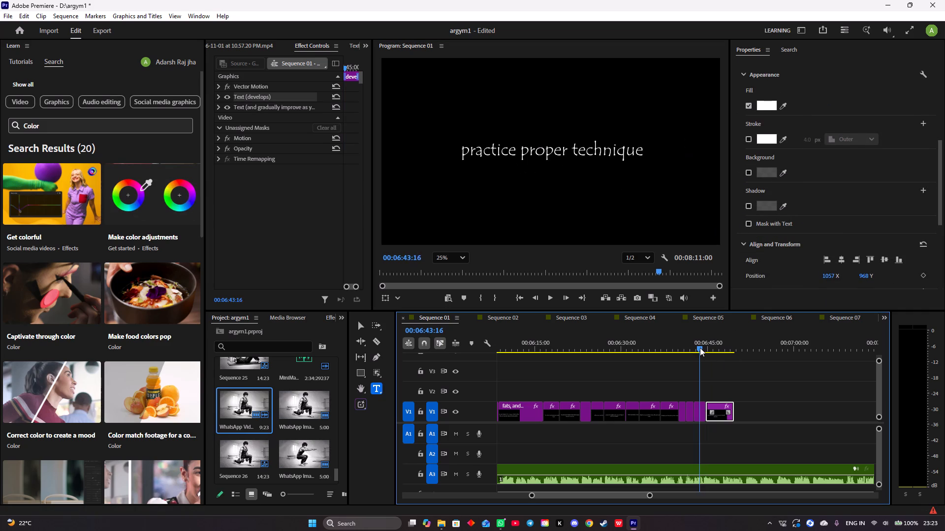
left_click_drag(700, 348, 699, 348)
key("space")
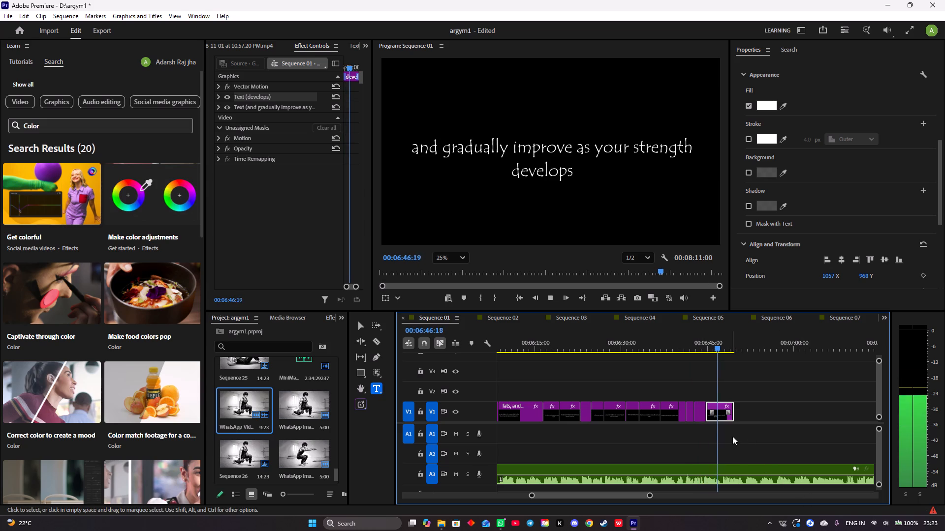
key("space")
left_click_drag(731, 407, 725, 407)
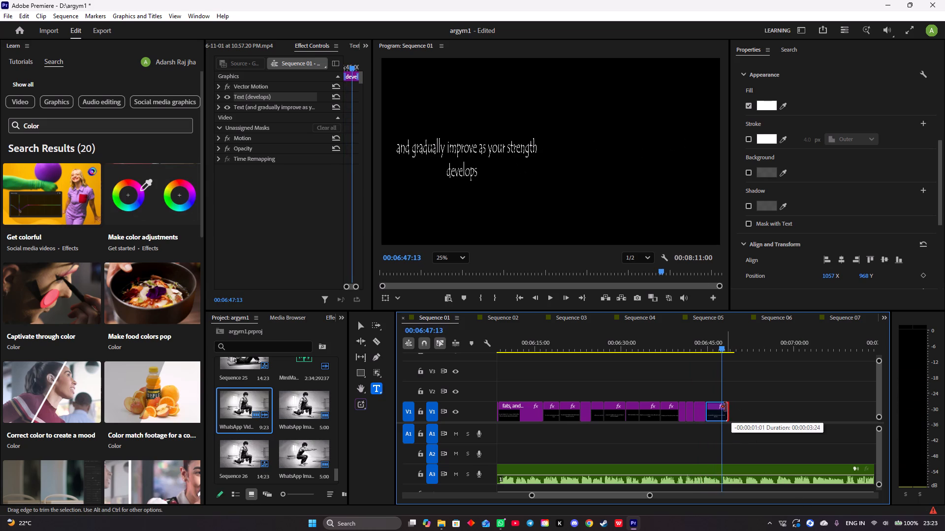
left_click_drag(725, 407, 723, 406)
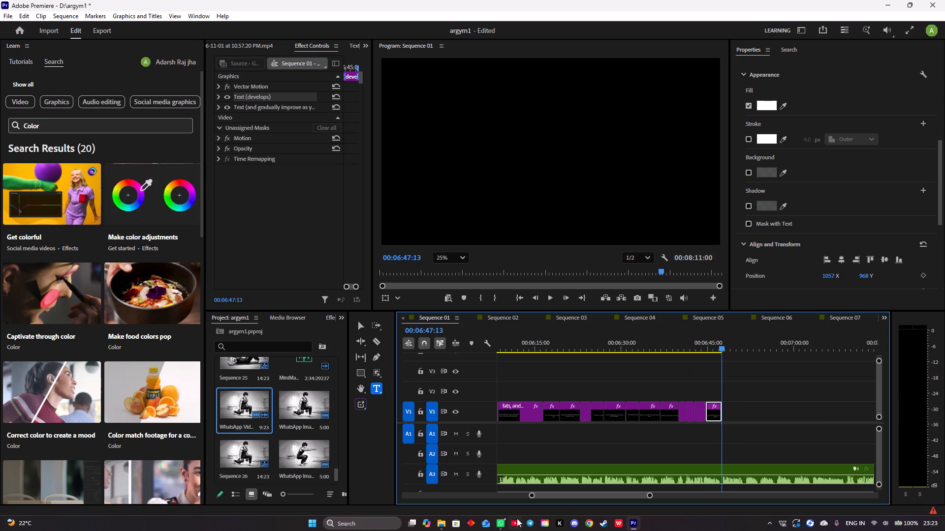
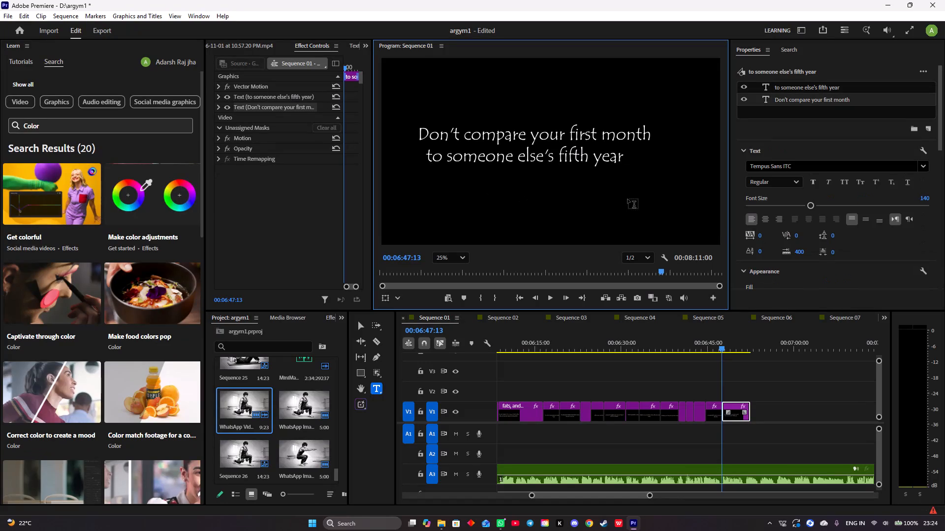
Move the "Don't compare your first month" text layer to 384 X and 706 Y.
scroll(766, 234, "down", 20)
scroll(766, 234, "down", 5)
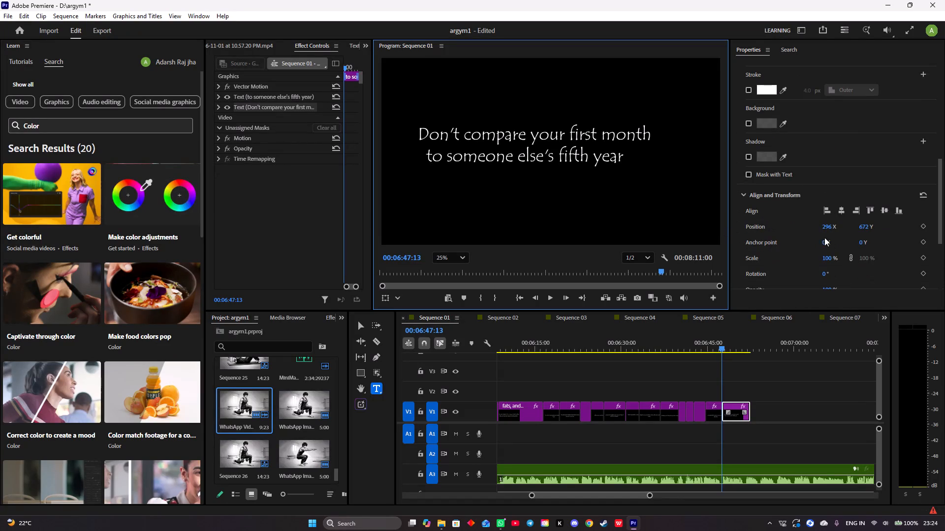
left_click_drag(823, 226, 875, 230)
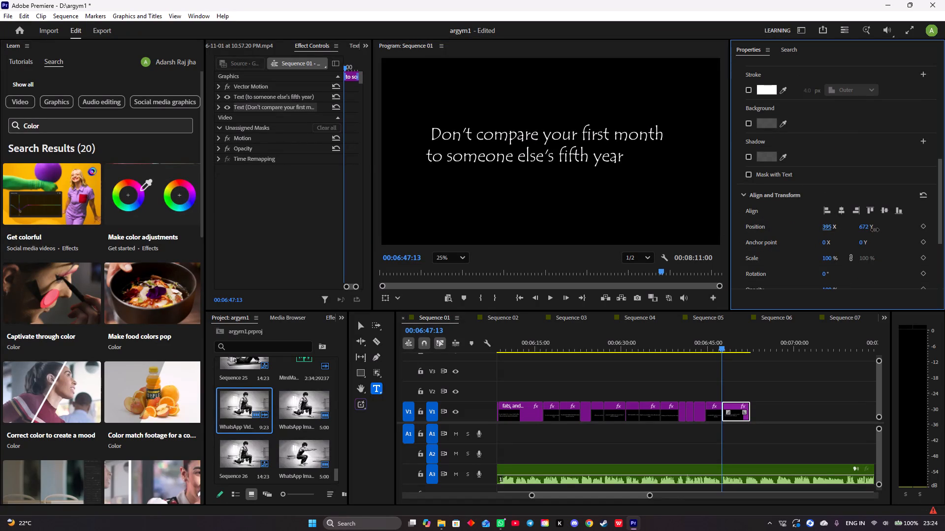
left_click_drag(875, 230, 871, 229)
left_click_drag(864, 227, 880, 227)
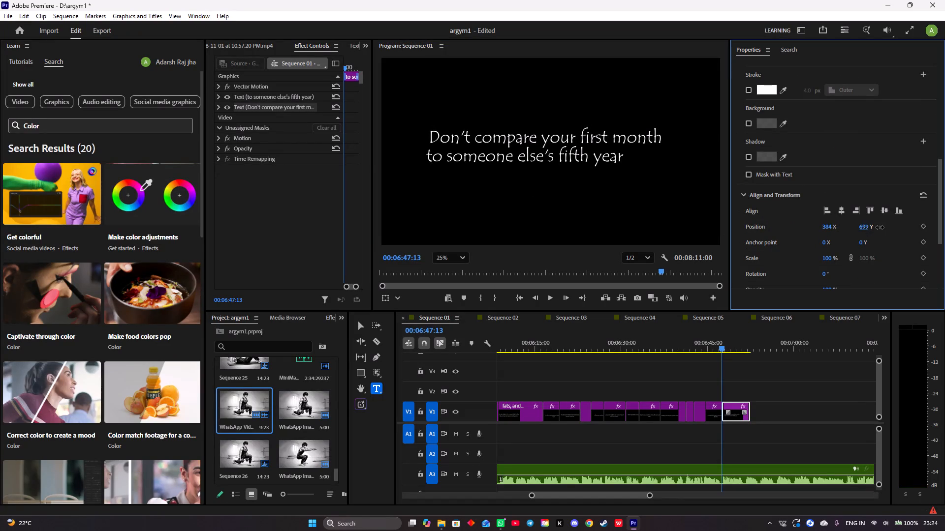
left_click_drag(880, 227, 882, 227)
Move the "to someone else's fifth year" text layer to 515 X and 876 Y so it sits under the upper line.
left_click(559, 158)
left_click(573, 158)
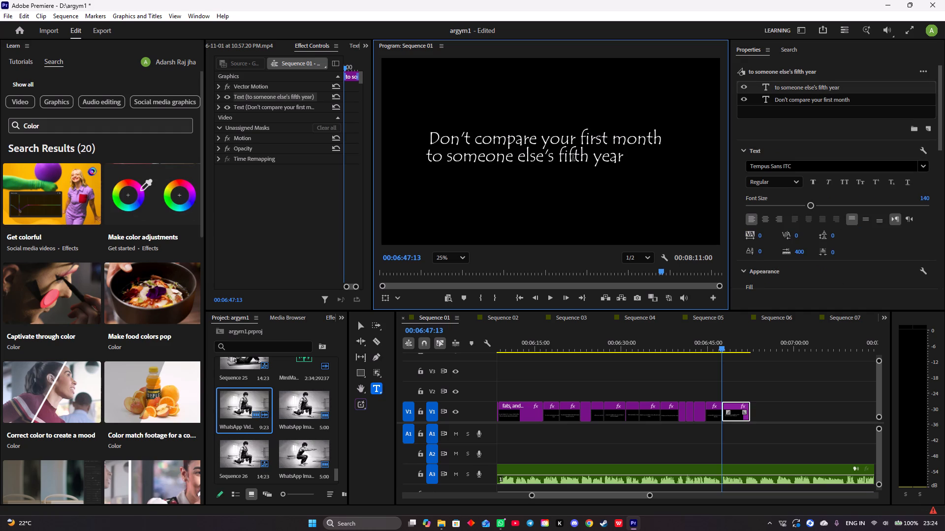
scroll(776, 216, "down", 20)
scroll(776, 216, "down", 2)
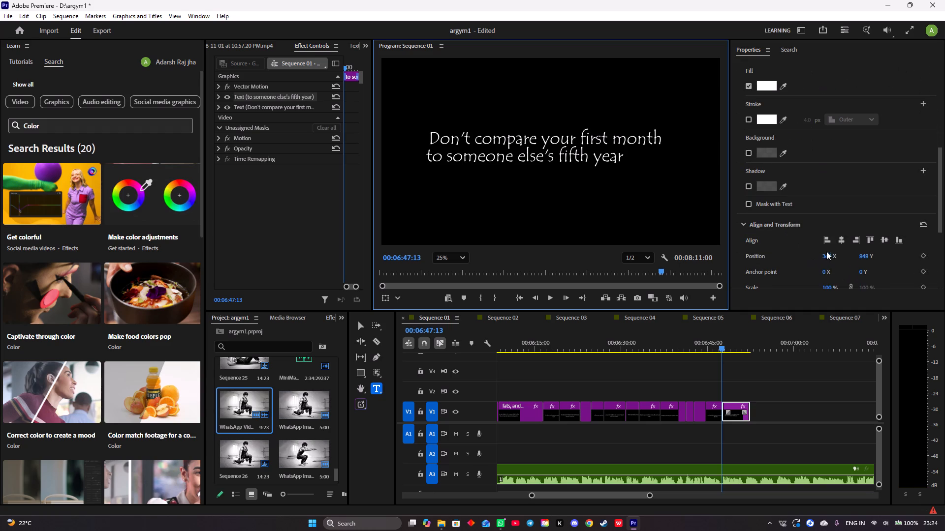
left_click_drag(825, 256, 907, 251)
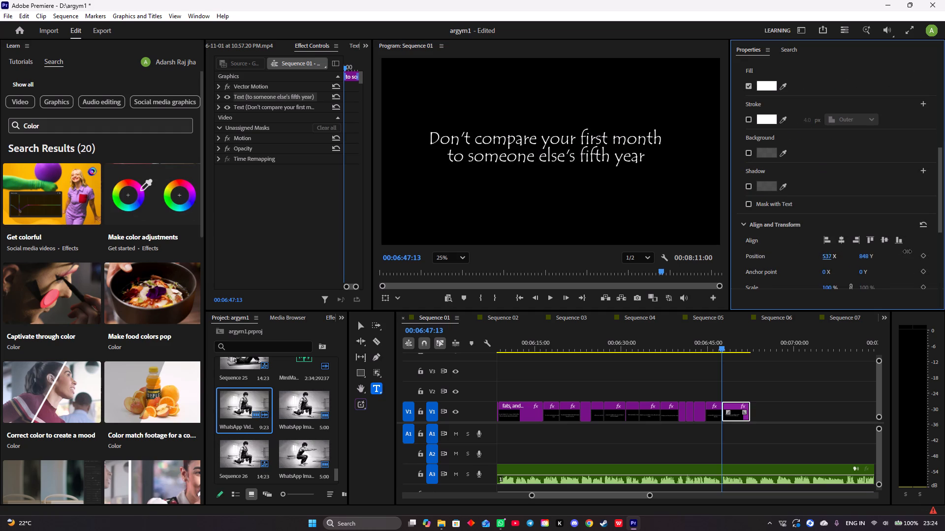
left_click_drag(907, 251, 898, 253)
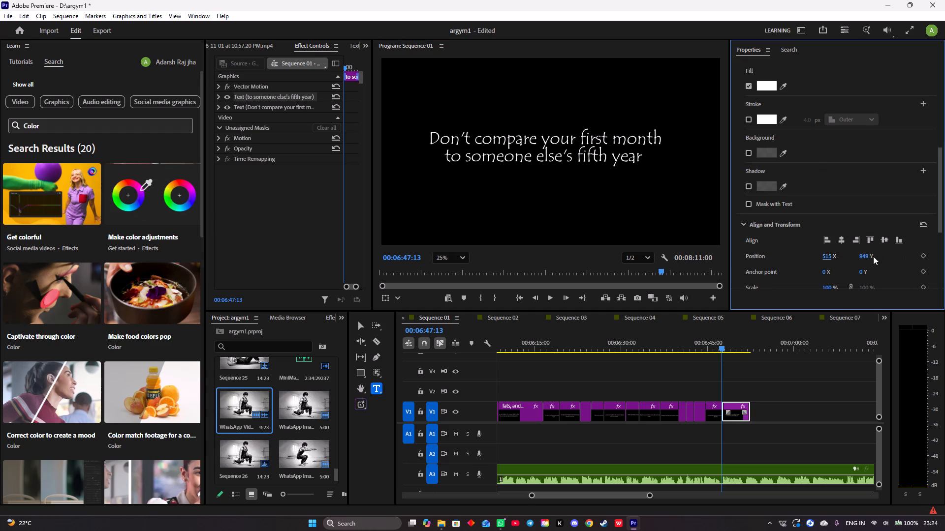
left_click_drag(865, 256, 879, 254)
Centre the "Don't compare your first month" text layer horizontally by moving it to 438 X.
left_click(607, 143)
scroll(762, 220, "down", 2)
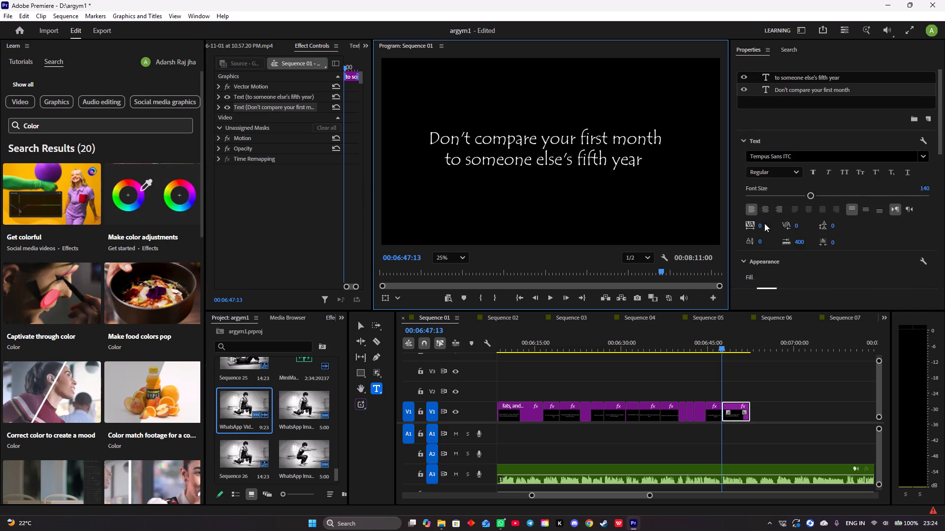
scroll(764, 223, "down", 17)
left_click_drag(825, 283, 825, 284)
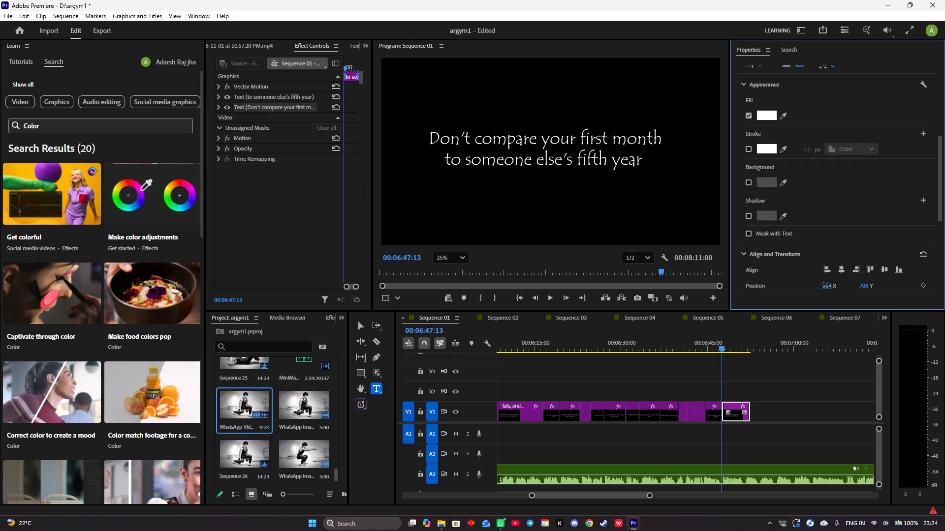
left_click_drag(825, 284, 855, 285)
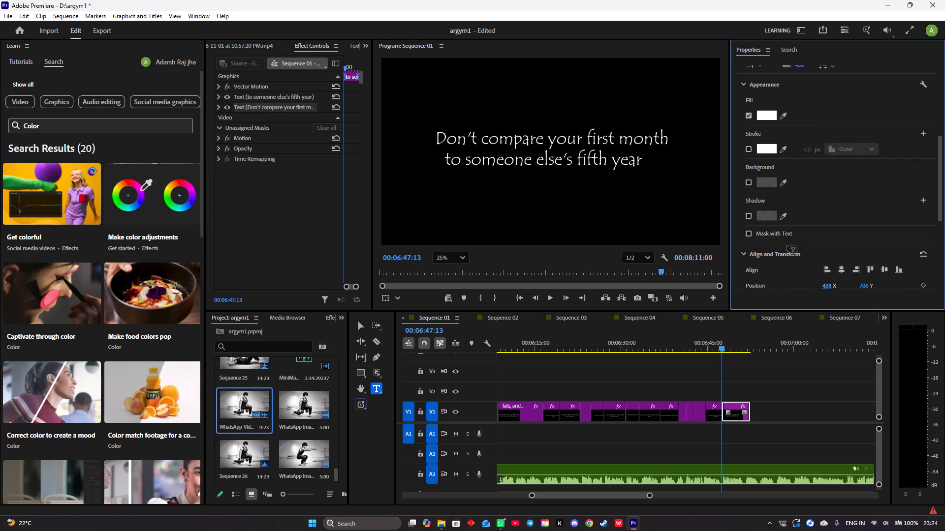
Move the "to someone else's fifth year" text layer to 581 X so it sits centred under the upper line.
left_click(629, 160)
scroll(793, 222, "down", 11)
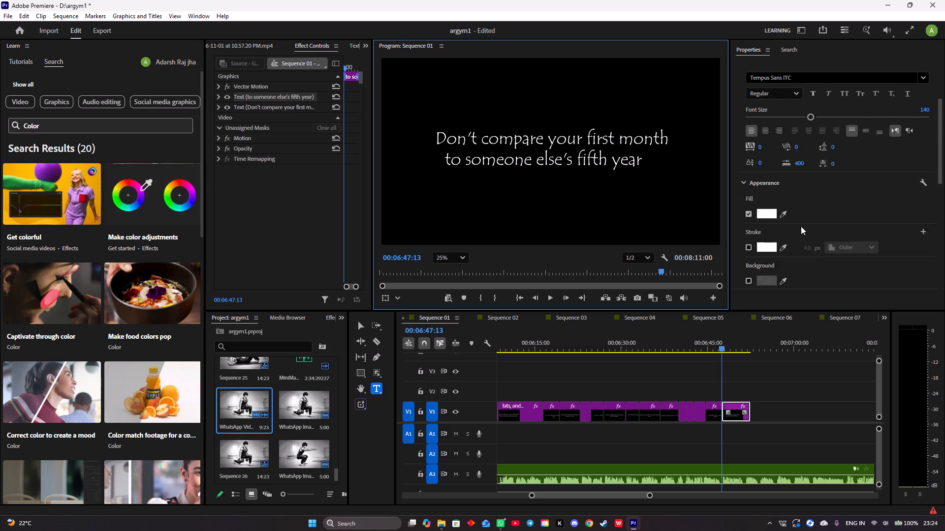
scroll(801, 226, "down", 10)
left_click_drag(824, 265, 842, 269)
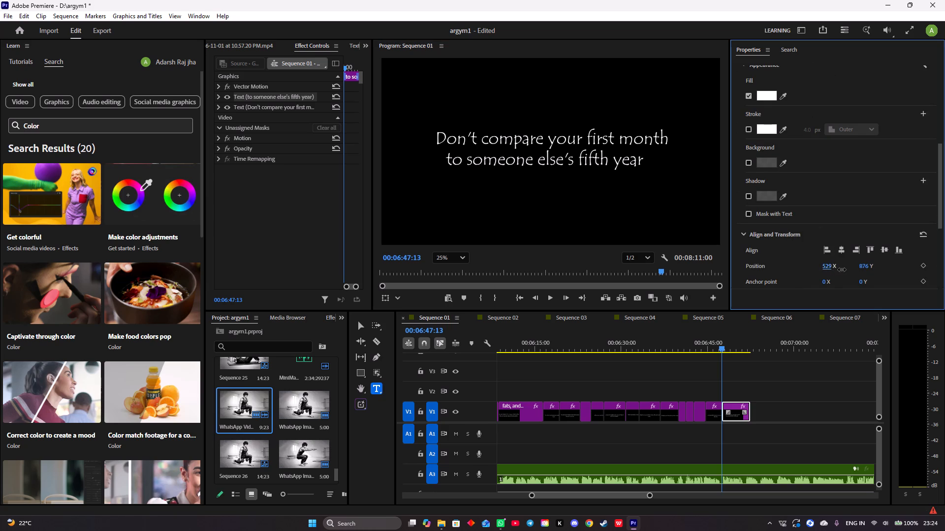
left_click_drag(842, 269, 864, 272)
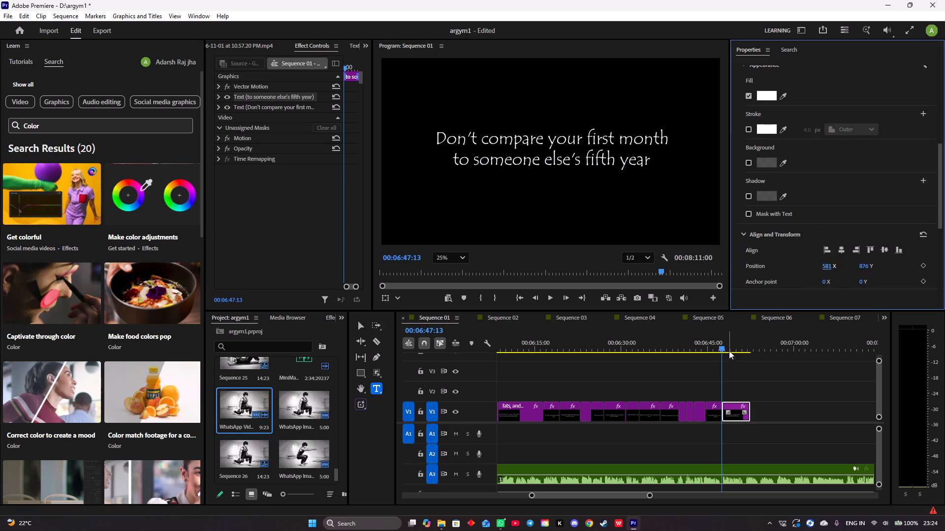
Play from shortly before the "Don't compare your first month" title and trim the end of its V1 clip to 00:06:51:14.
left_click_drag(722, 346, 716, 347)
key("space")
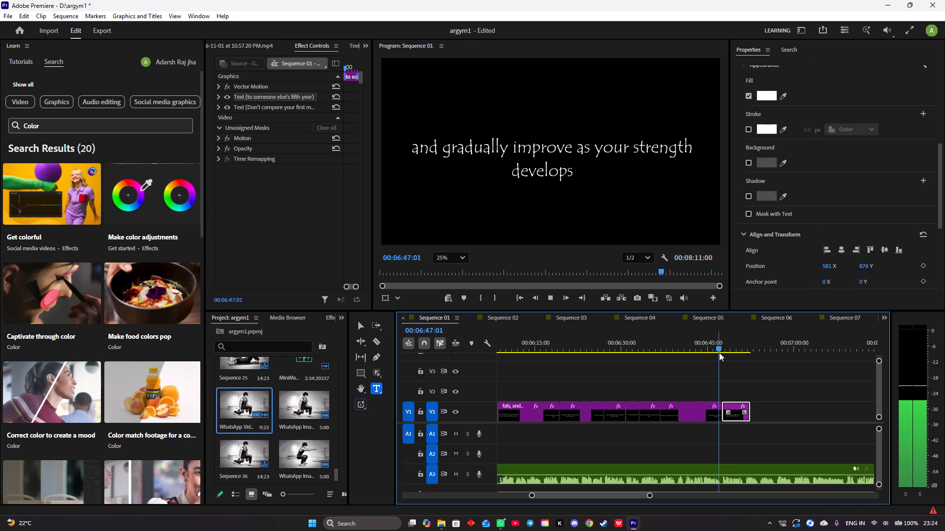
key("space")
left_click(749, 414)
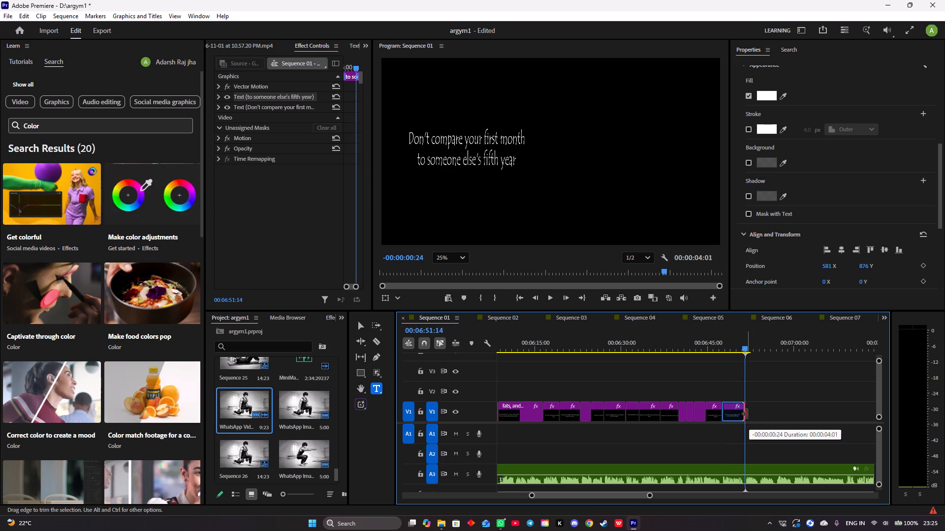
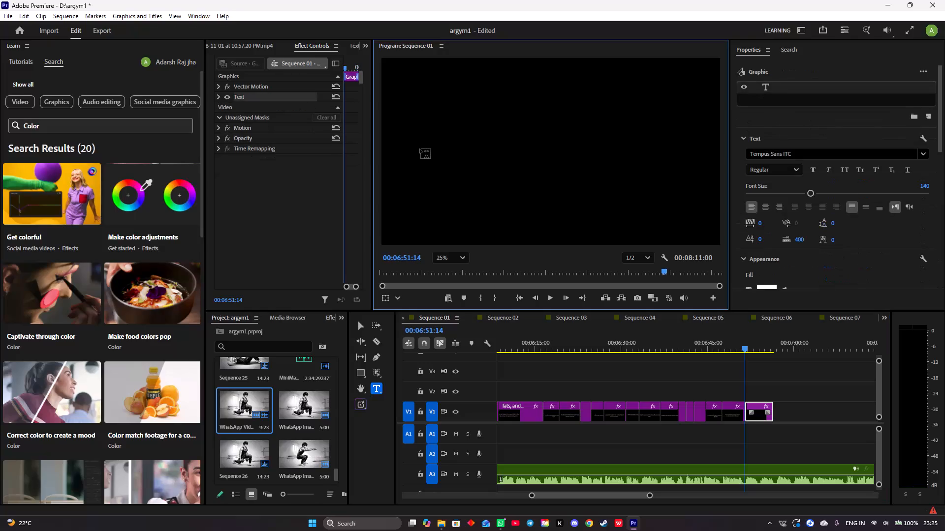
Paste "Your journey is your own" into the new empty text layer at 00:06:51:14.
key("ctrl+v")
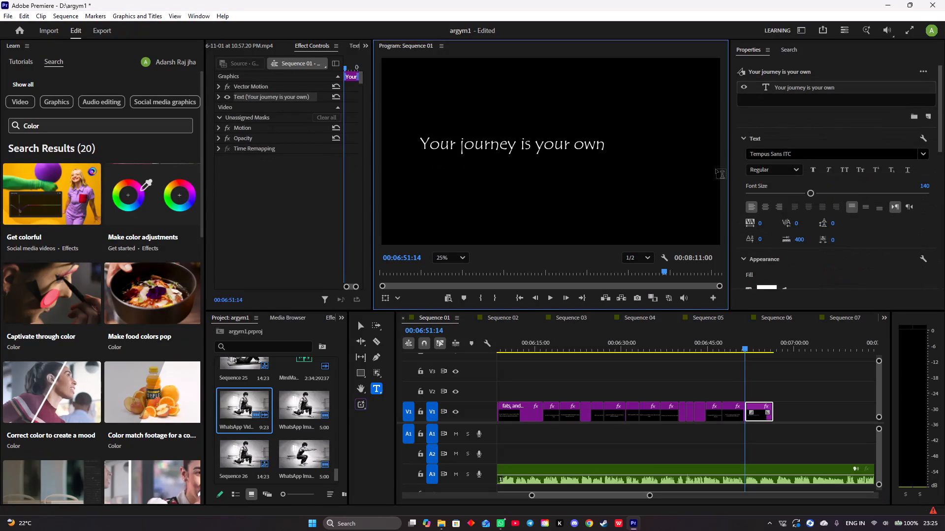
Move the "Your journey is your own" text layer to 601 X and 801 Y so it sits centred in the frame.
scroll(760, 210, "down", 20)
scroll(760, 210, "down", 6)
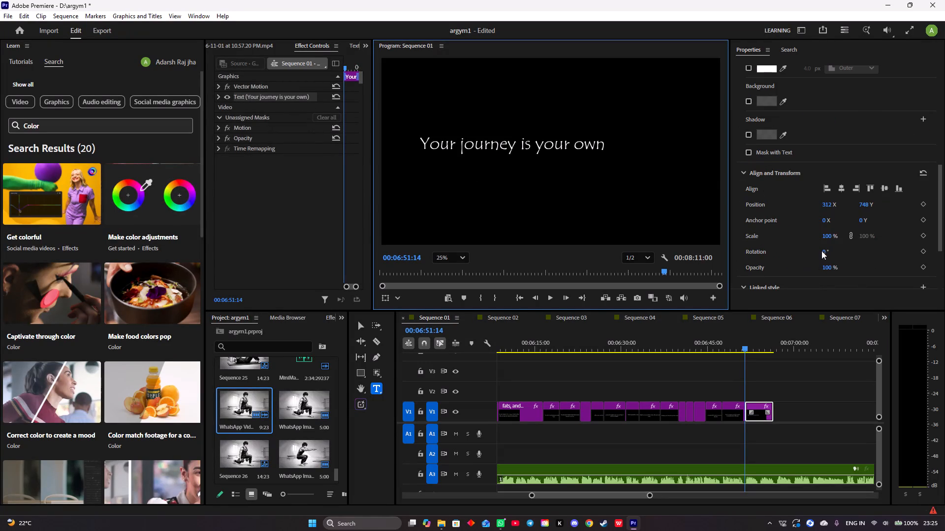
left_click_drag(826, 205, 931, 214)
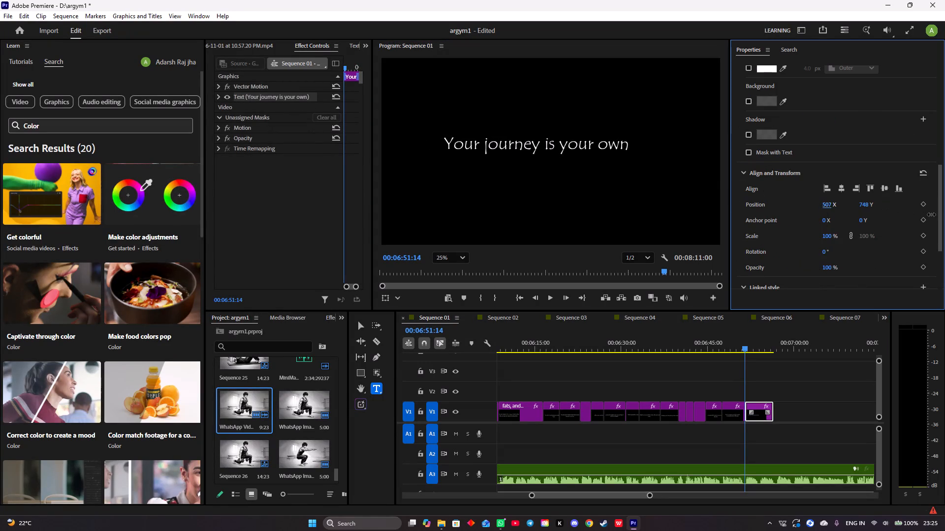
left_click_drag(931, 214, 944, 213)
left_click_drag(862, 203, 892, 208)
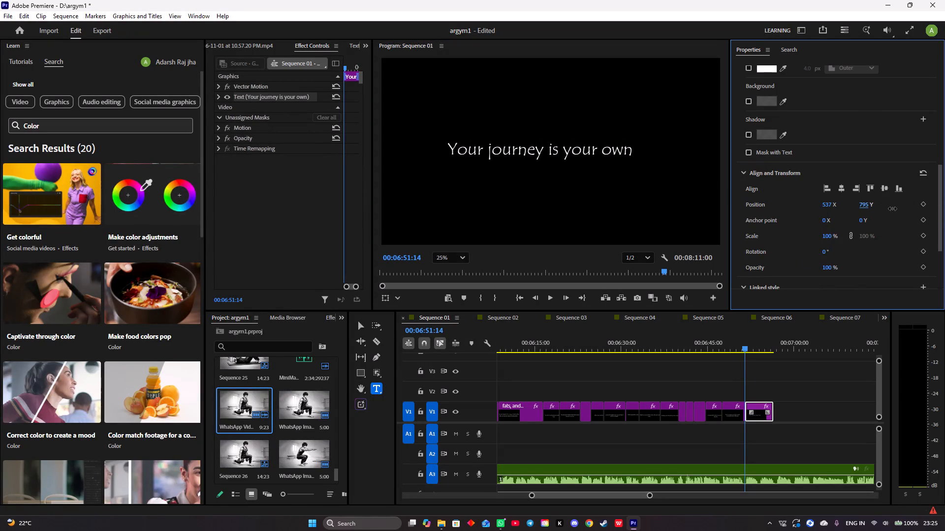
left_click_drag(892, 208, 895, 208)
left_click_drag(819, 204, 839, 204)
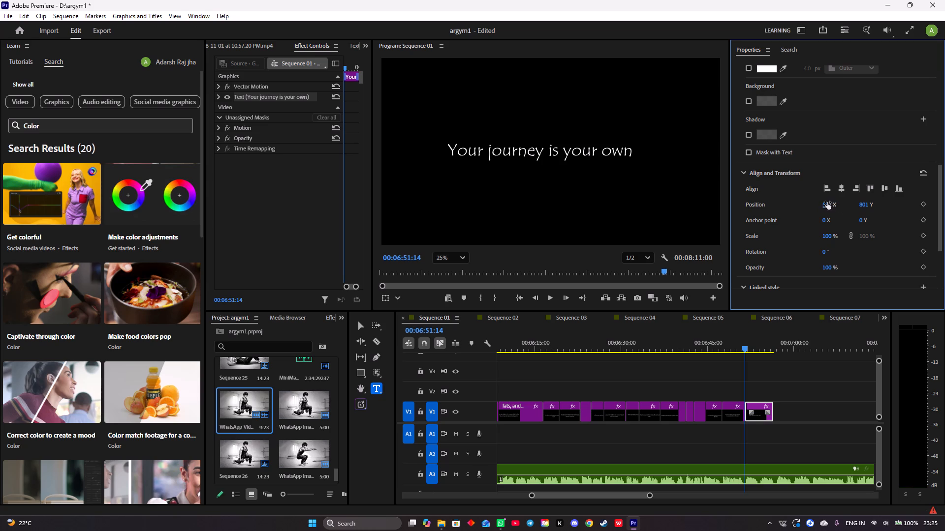
left_click_drag(827, 202, 864, 206)
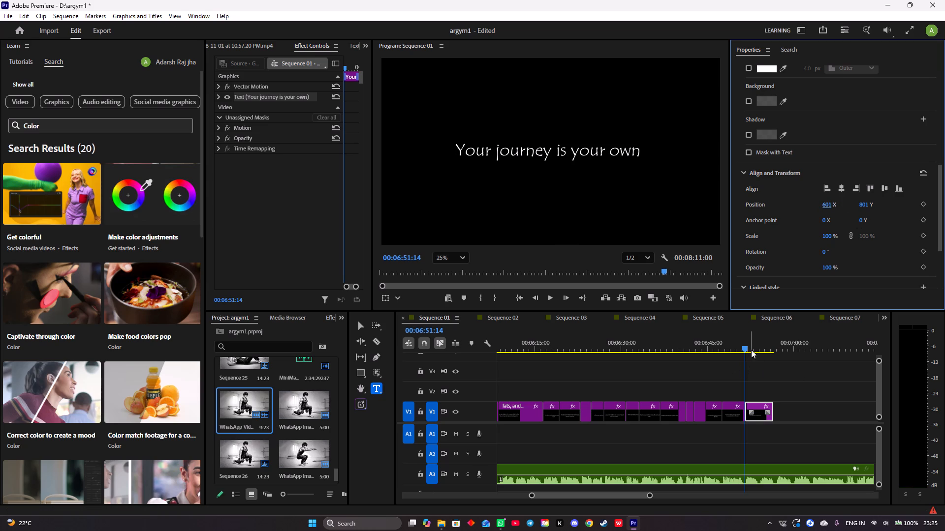
Play the "Your journey is your own" title, trim its V1 clip's end to about 00:06:54, and play on to 00:06:58:13.
left_click_drag(744, 346, 739, 346)
key("space")
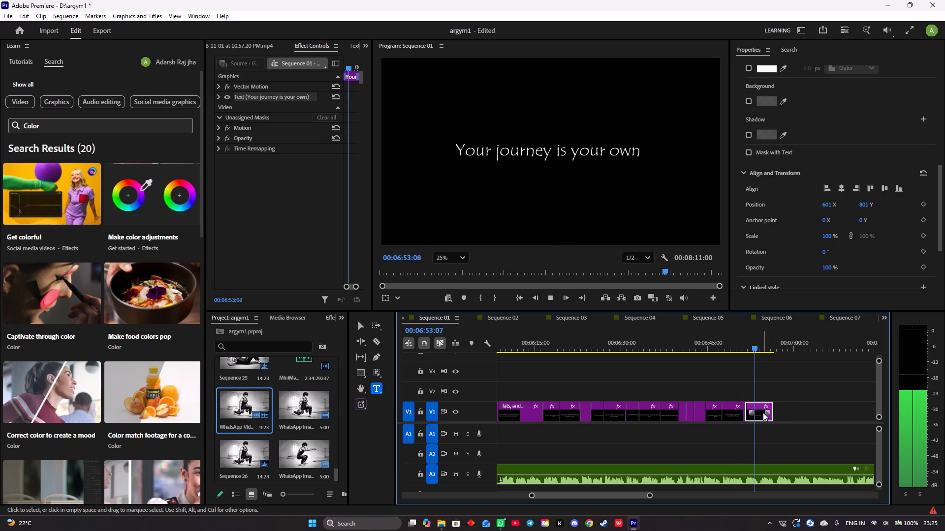
key("space")
left_click_drag(771, 407, 758, 407)
key("space")
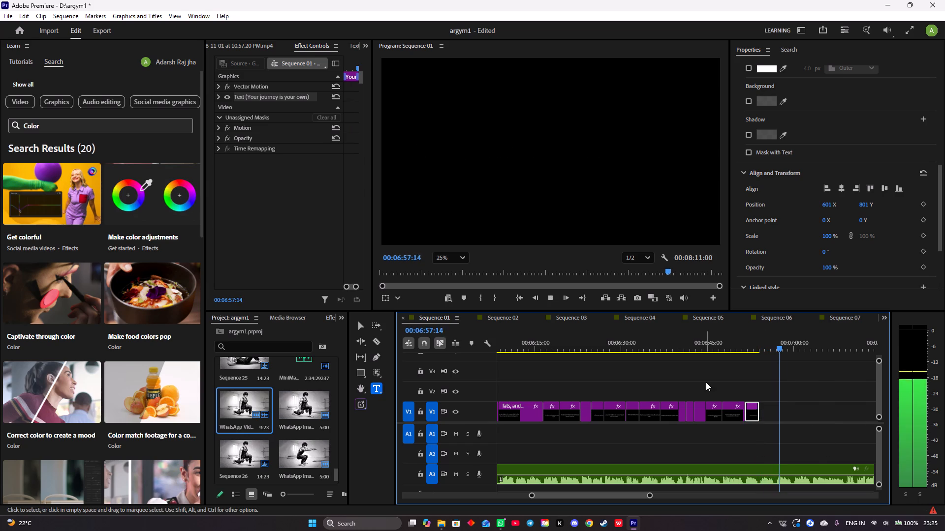
key("space")
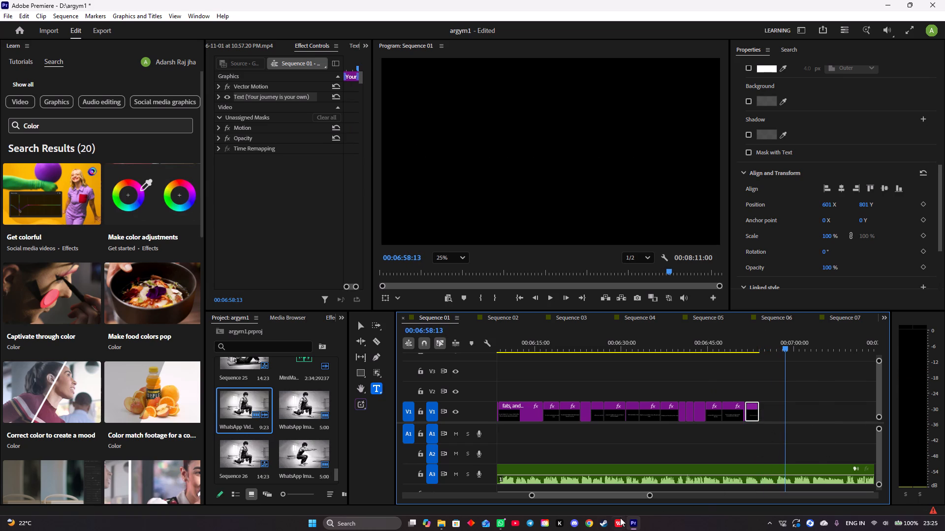
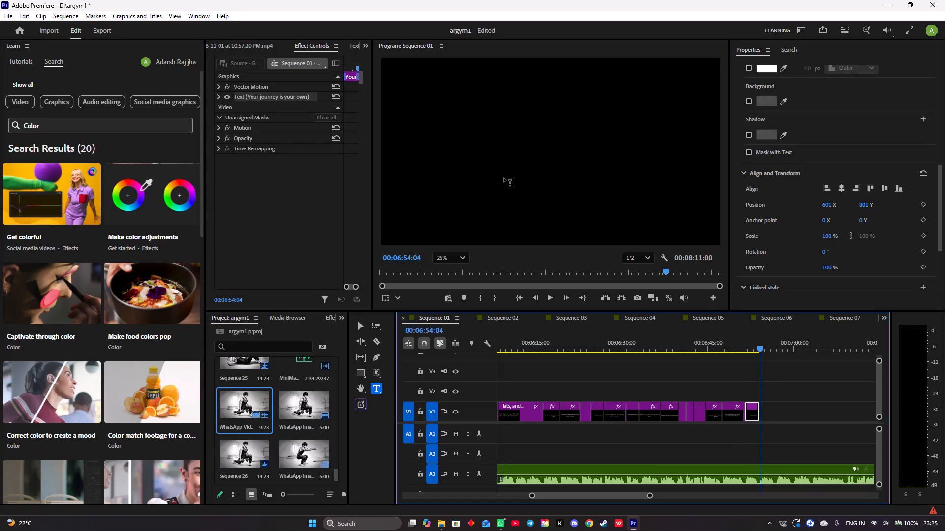
Add a text layer at 00:06:54:04 and paste "YOUR TRANSFORMATION STARTS NOW" into it.
left_click(398, 138)
key("ctrl+v")
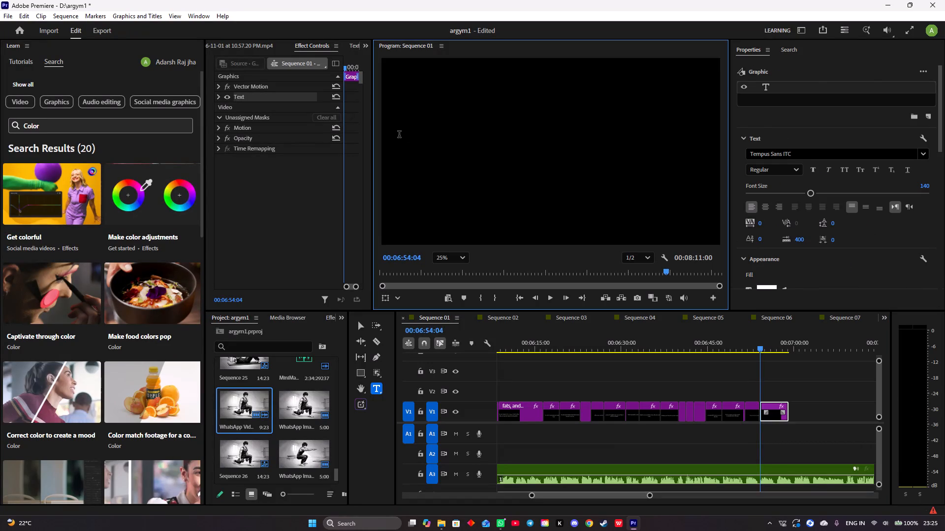
Move the "YOUR TRANSFORMATION STARTS NOW" text layer to 94 X and 842 Y to centre it in the frame.
scroll(785, 219, "down", 15)
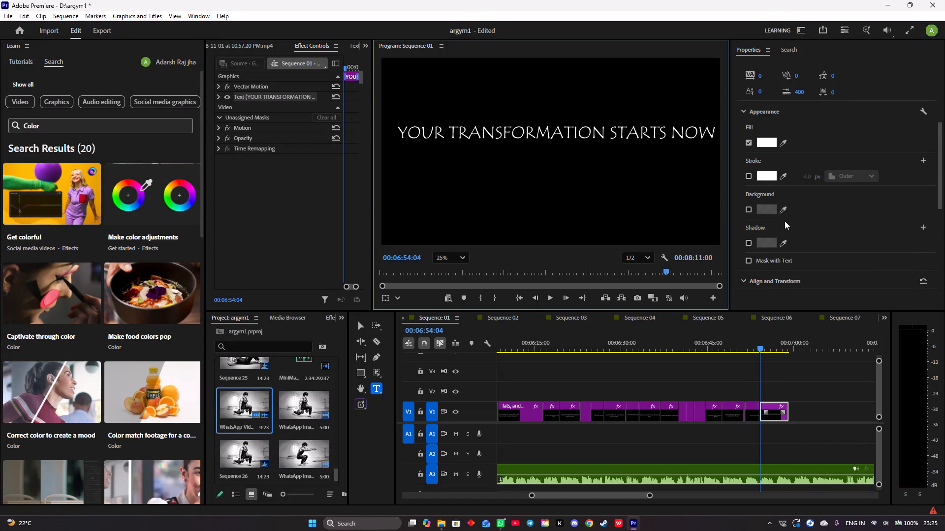
scroll(785, 222, "down", 10)
left_click_drag(826, 216, 818, 217)
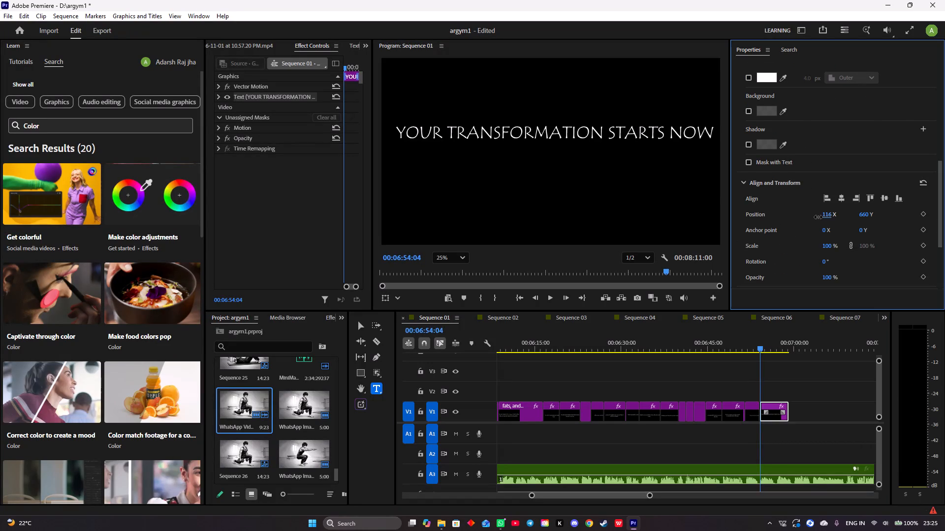
left_click_drag(818, 217, 808, 215)
left_click_drag(859, 213, 880, 210)
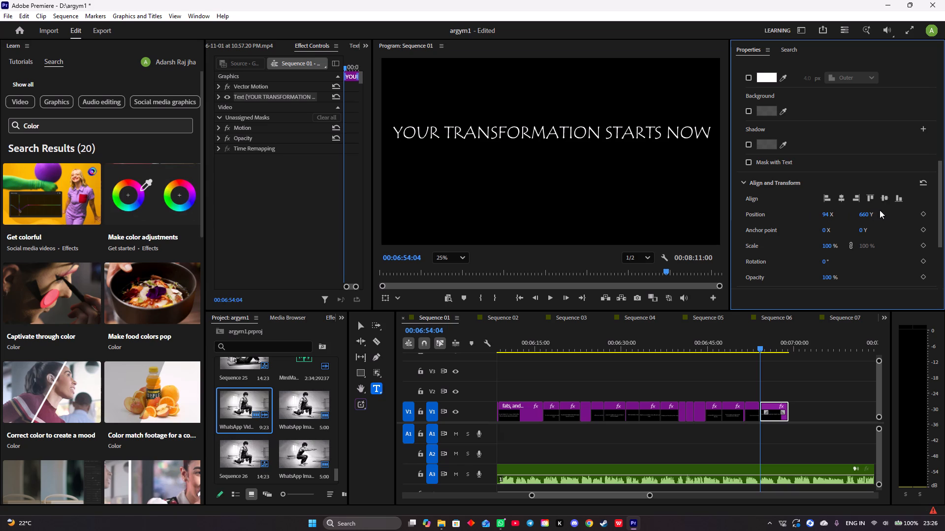
left_click_drag(880, 210, 924, 214)
left_click_drag(866, 214, 943, 219)
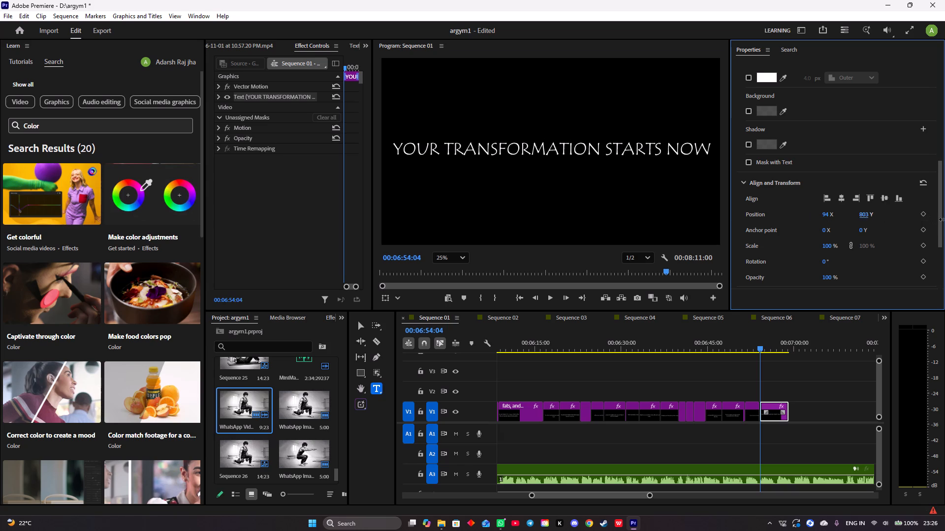
left_click_drag(943, 219, 944, 218)
left_click_drag(860, 216, 878, 216)
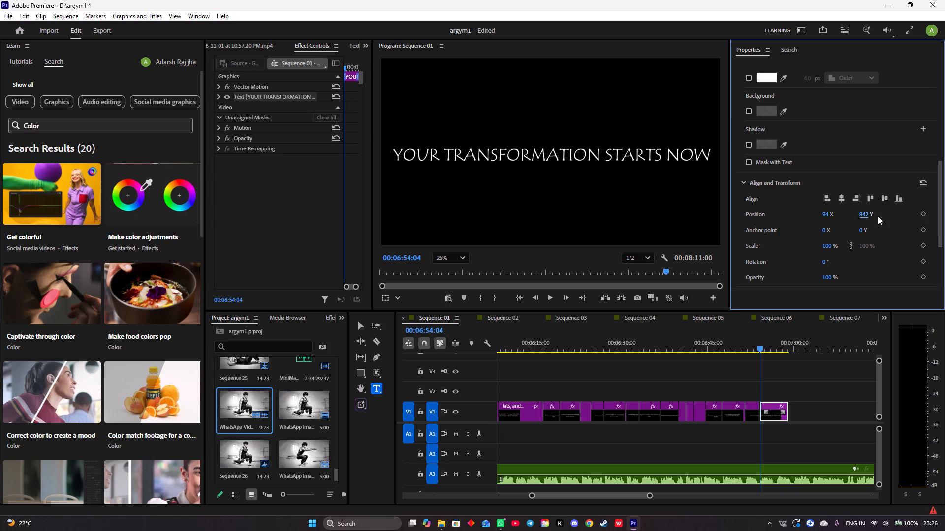
Add "!!" to the end of the "YOUR TRANSFORMATION STARTS NOW" title and shift the text to 61 X to re-centre it.
left_click(705, 157)
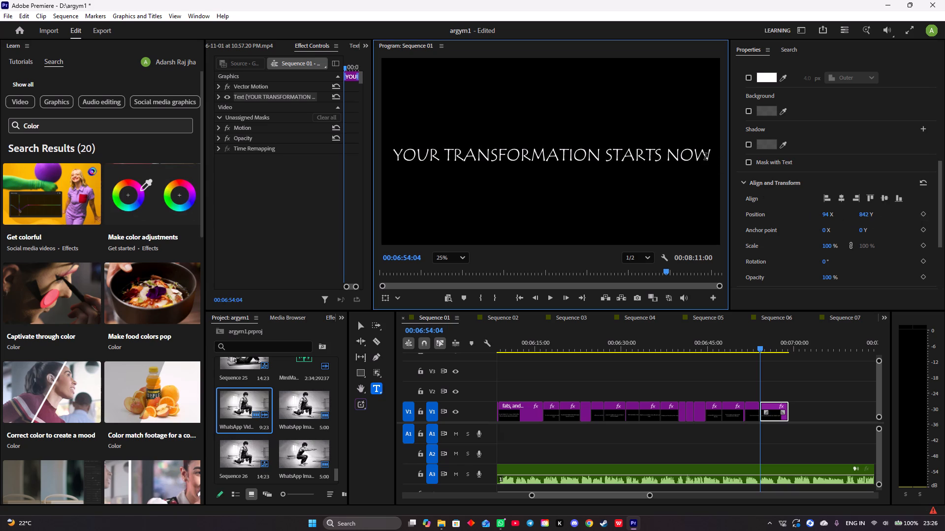
key("shift+exclam")
key("shift+exclam")
left_click_drag(828, 217, 808, 215)
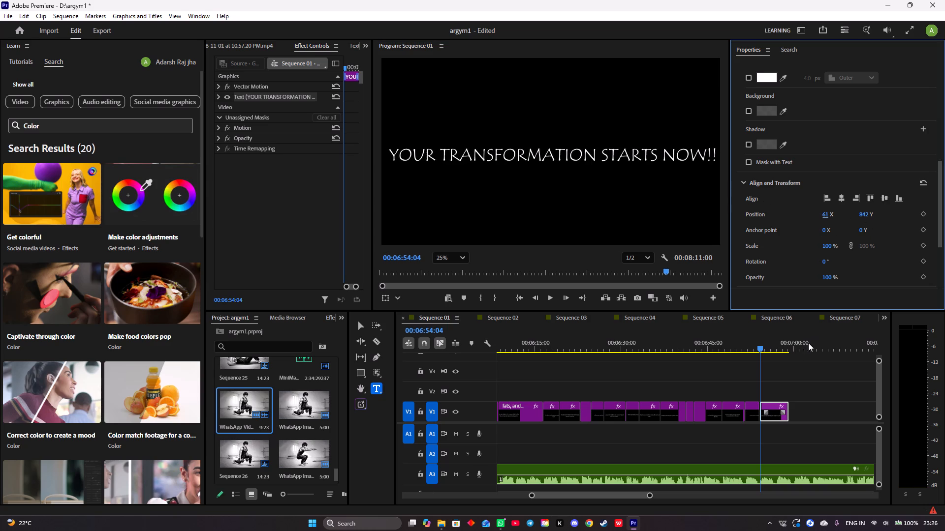
Play the "YOUR TRANSFORMATION STARTS NOW!!" title, trim its V1 clip's end to about 00:06:56:18, and play on to 00:06:59:22.
left_click_drag(759, 351, 754, 350)
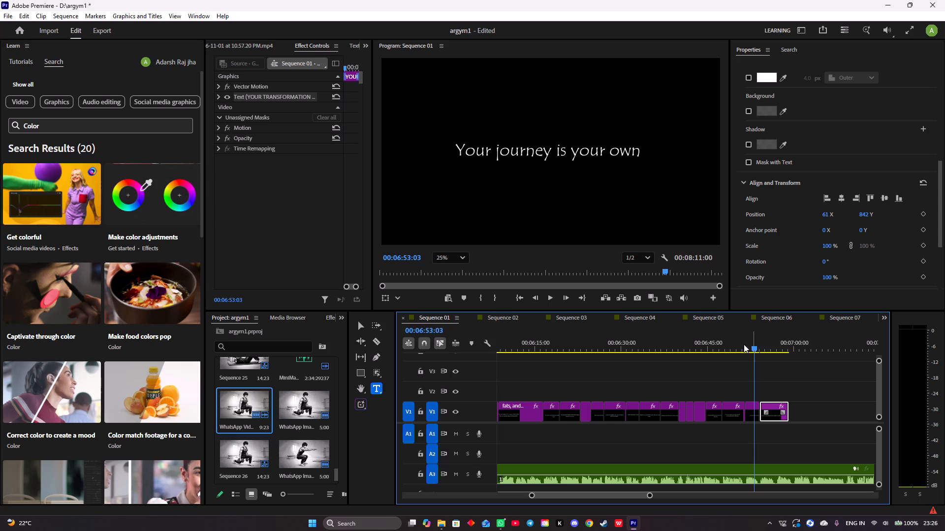
key("space")
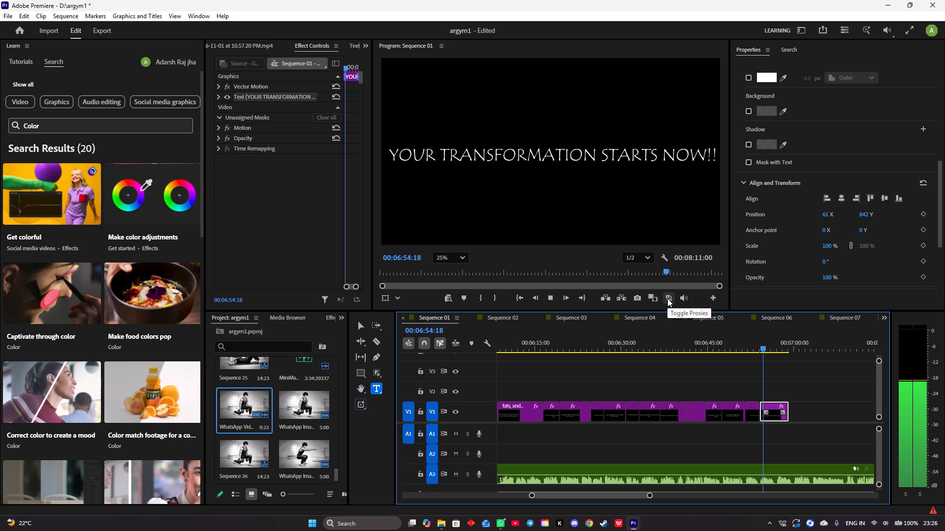
key("space")
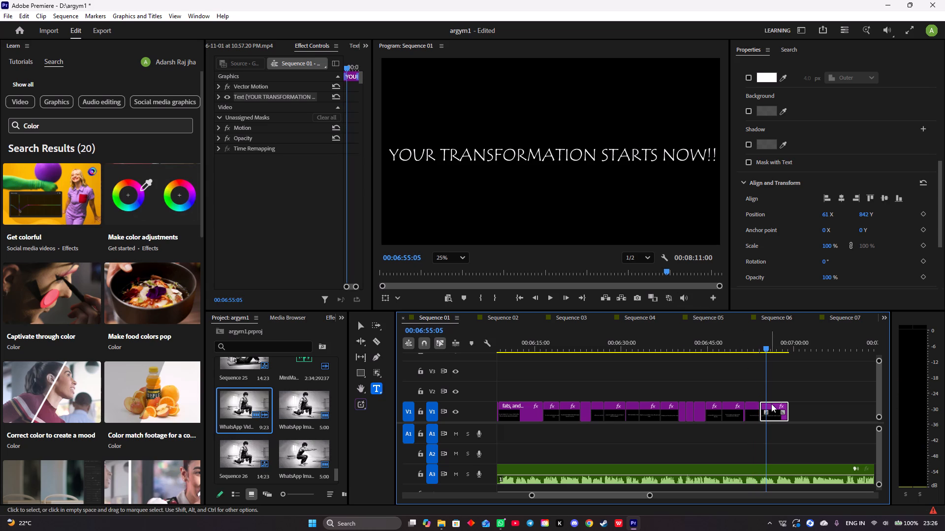
left_click(771, 404)
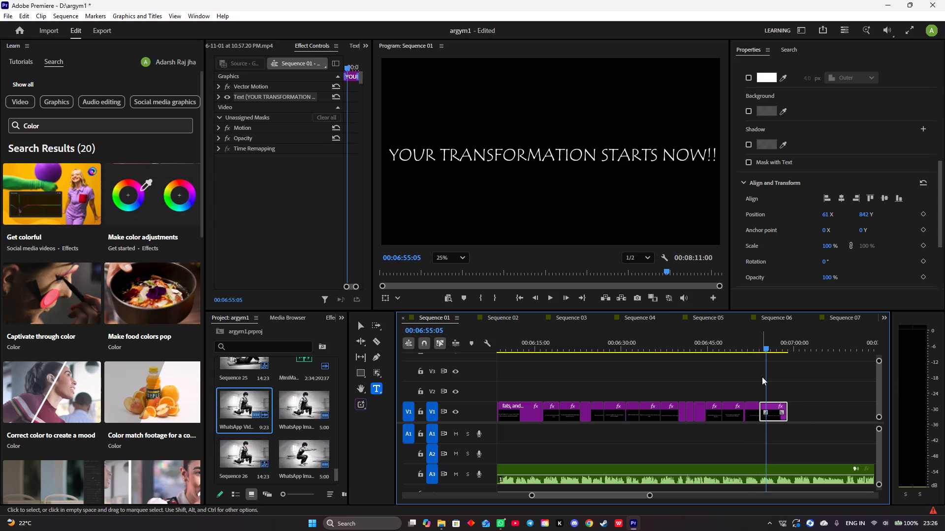
left_click_drag(766, 351, 756, 351)
key("space")
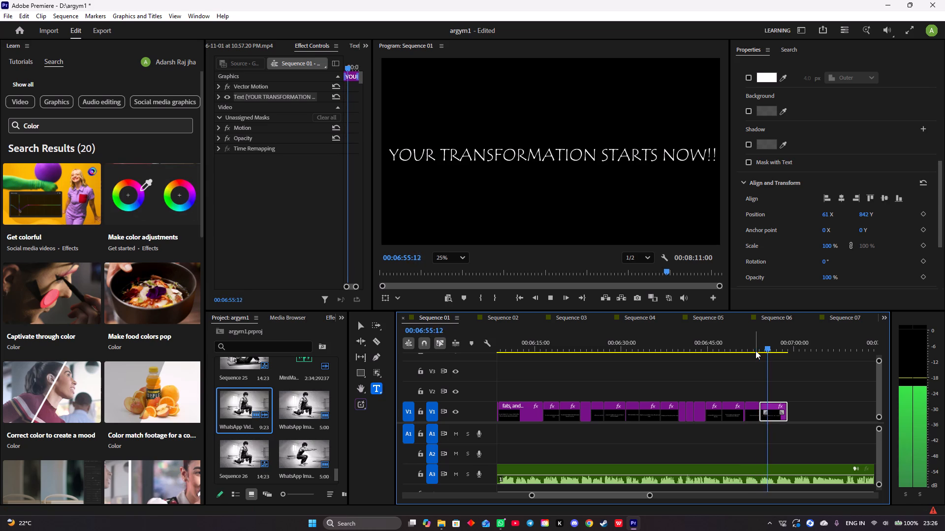
key("space")
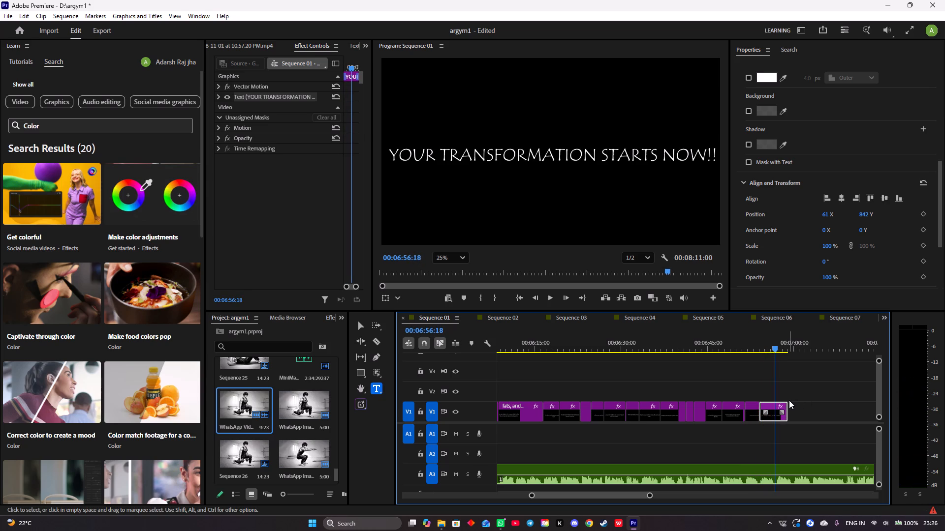
left_click(787, 401)
left_click_drag(786, 402, 775, 400)
key("space")
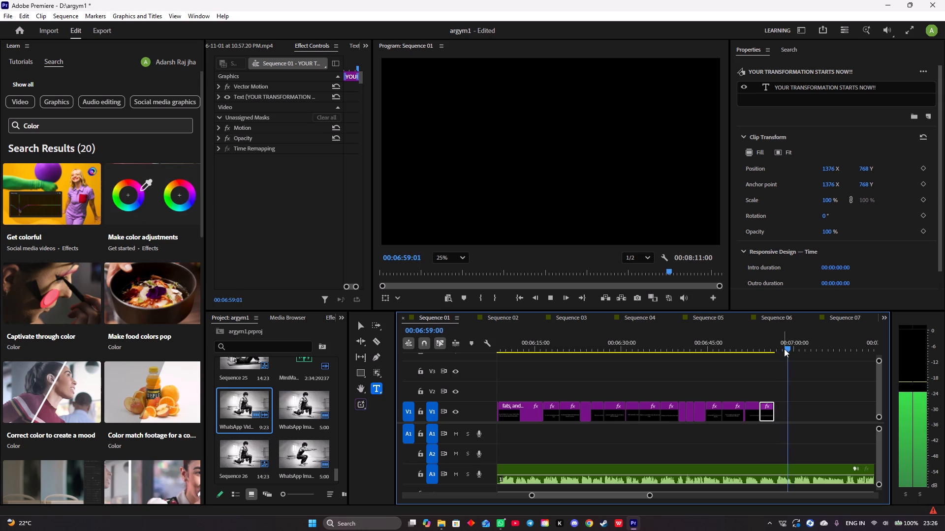
key("space")
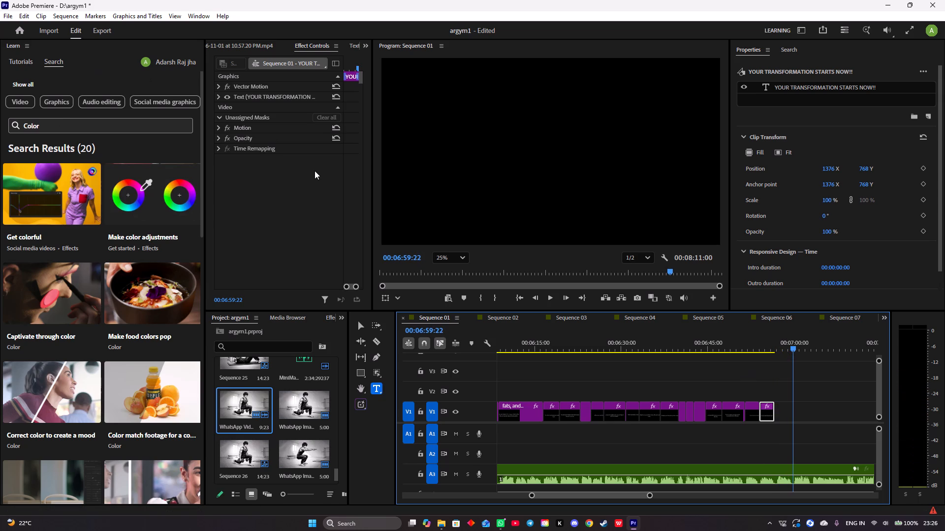
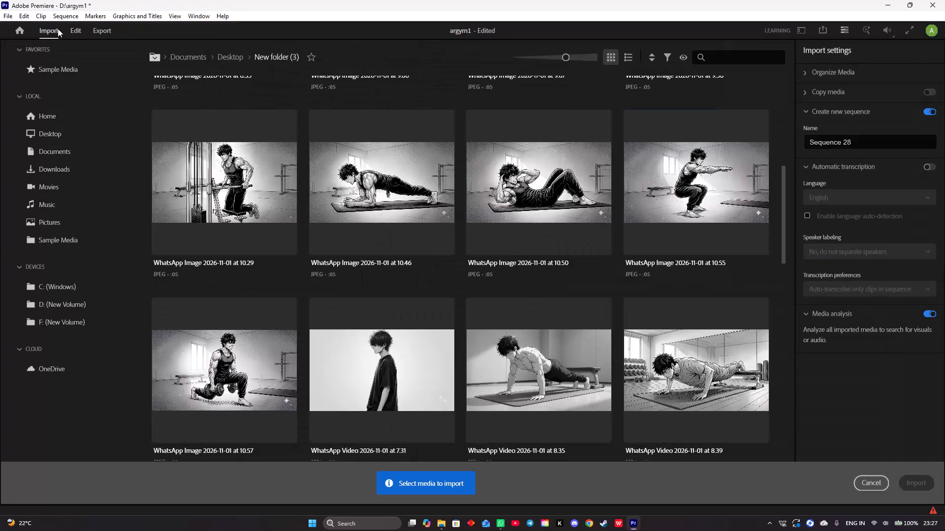
Import the 11.26 WhatsApp image and the 11.26 WhatsApp video from New folder (3), creating the new sequence Sequence 28.
left_click(257, 52)
scroll(469, 194, "down", 5)
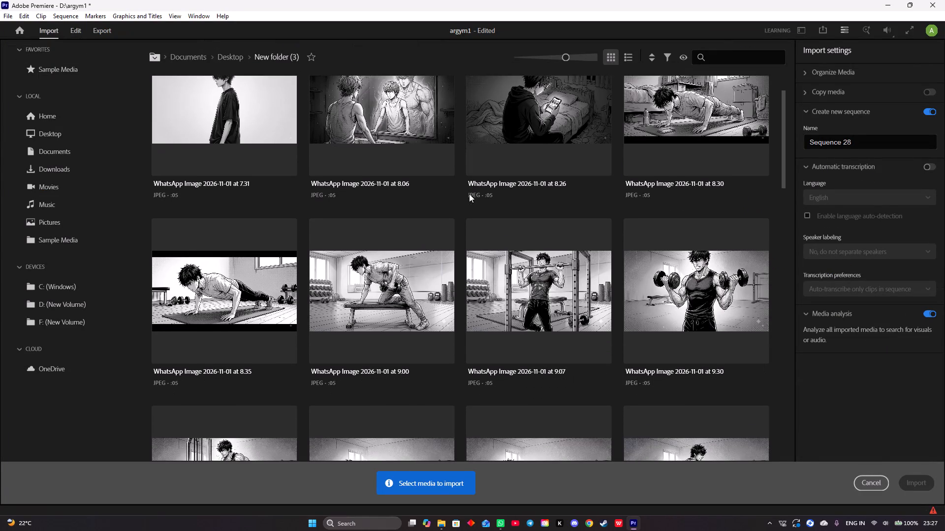
scroll(469, 194, "down", 7)
scroll(469, 194, "down", 16)
scroll(482, 206, "down", 8)
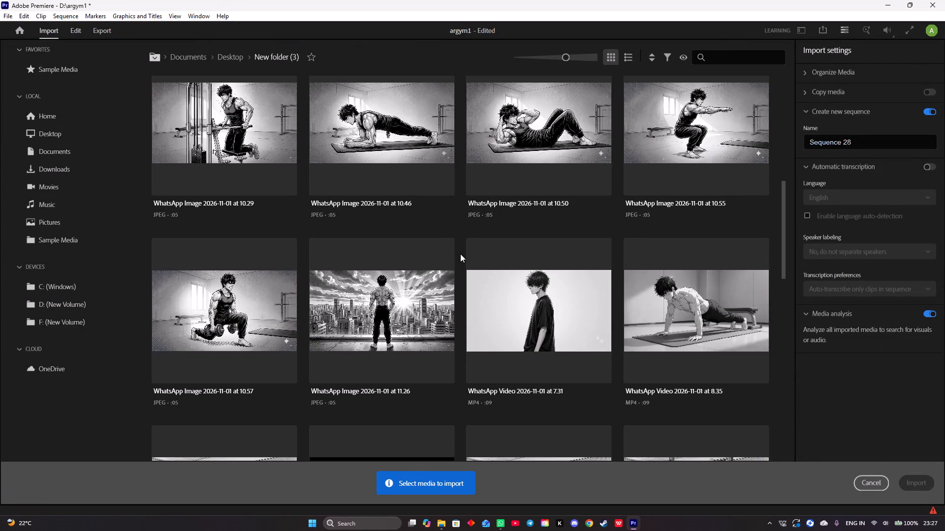
left_click(418, 274)
scroll(419, 275, "down", 8)
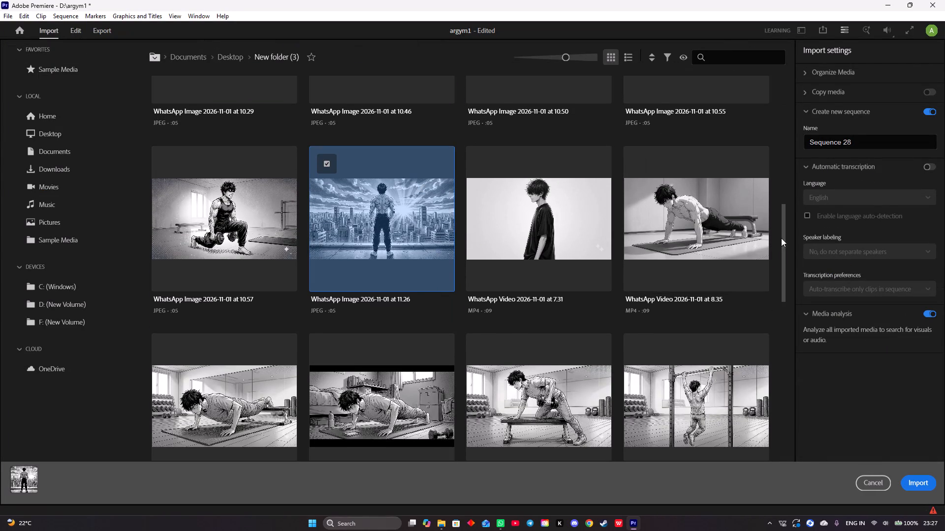
left_click_drag(783, 239, 803, 515)
left_click(668, 377)
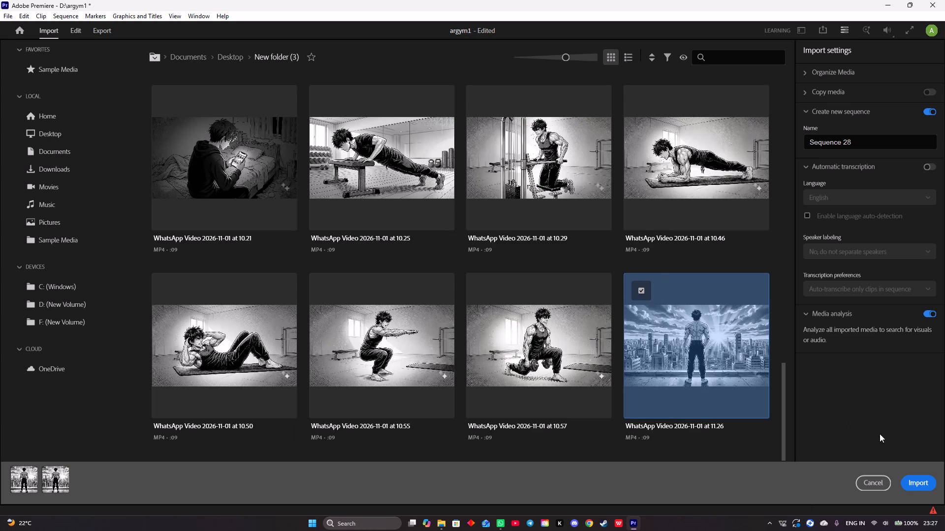
left_click(921, 483)
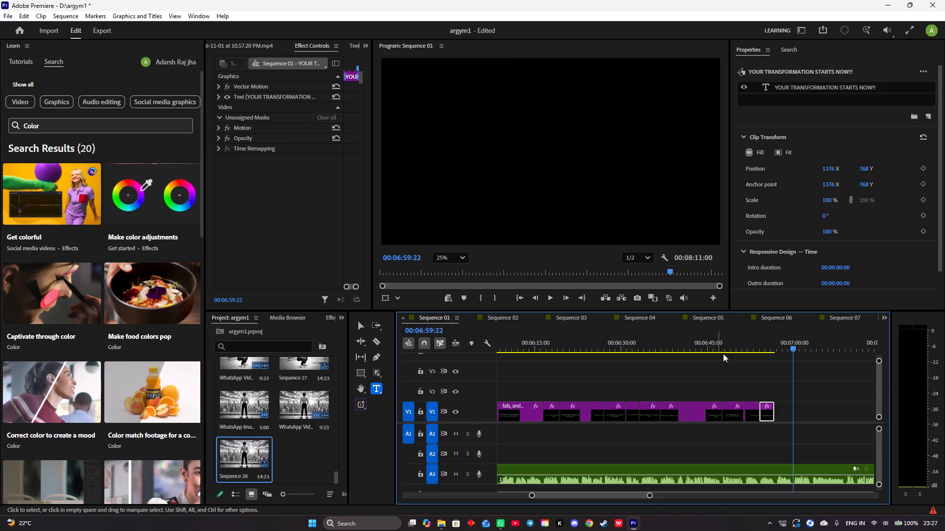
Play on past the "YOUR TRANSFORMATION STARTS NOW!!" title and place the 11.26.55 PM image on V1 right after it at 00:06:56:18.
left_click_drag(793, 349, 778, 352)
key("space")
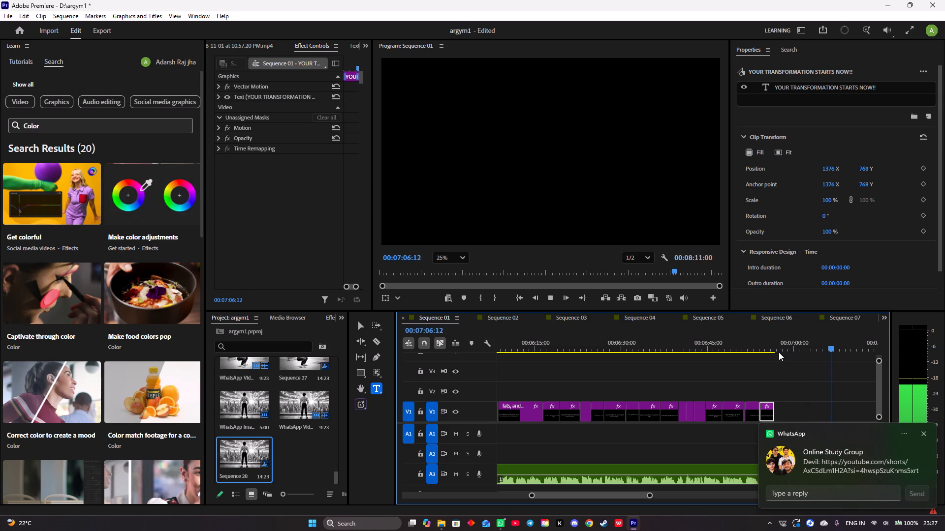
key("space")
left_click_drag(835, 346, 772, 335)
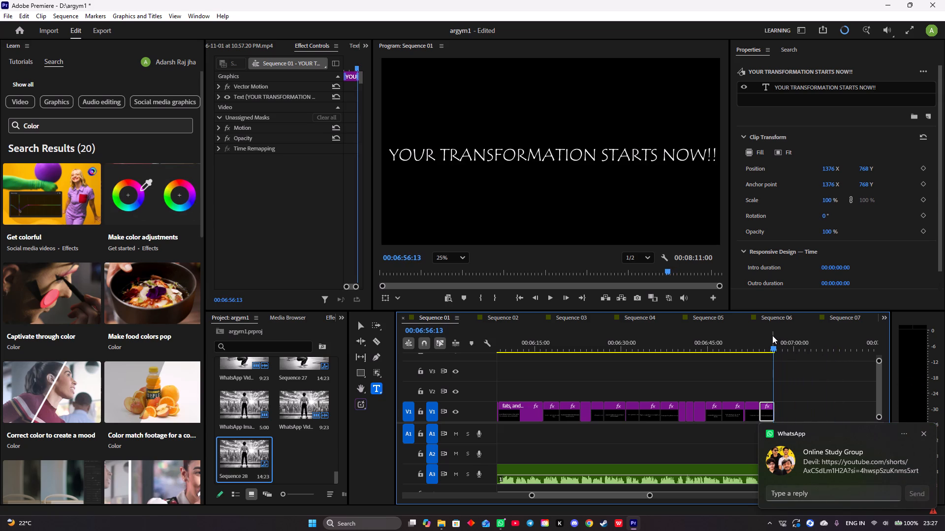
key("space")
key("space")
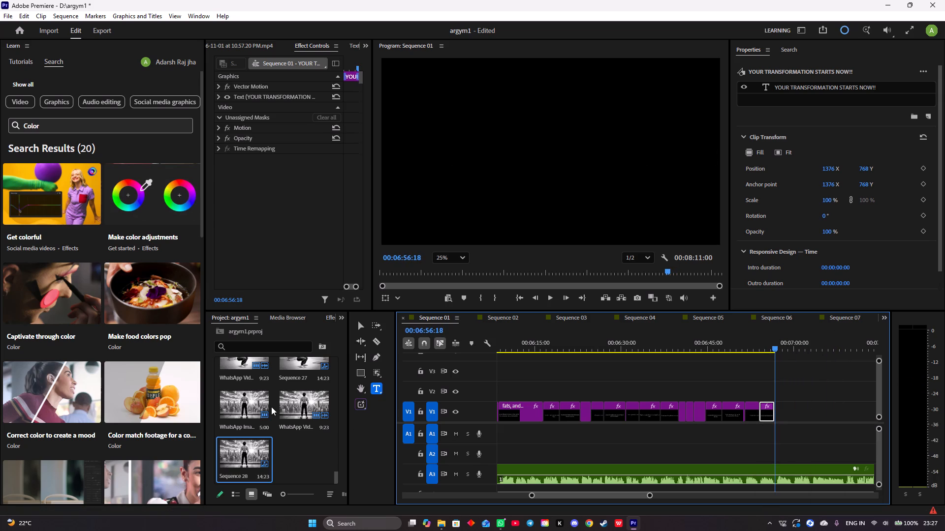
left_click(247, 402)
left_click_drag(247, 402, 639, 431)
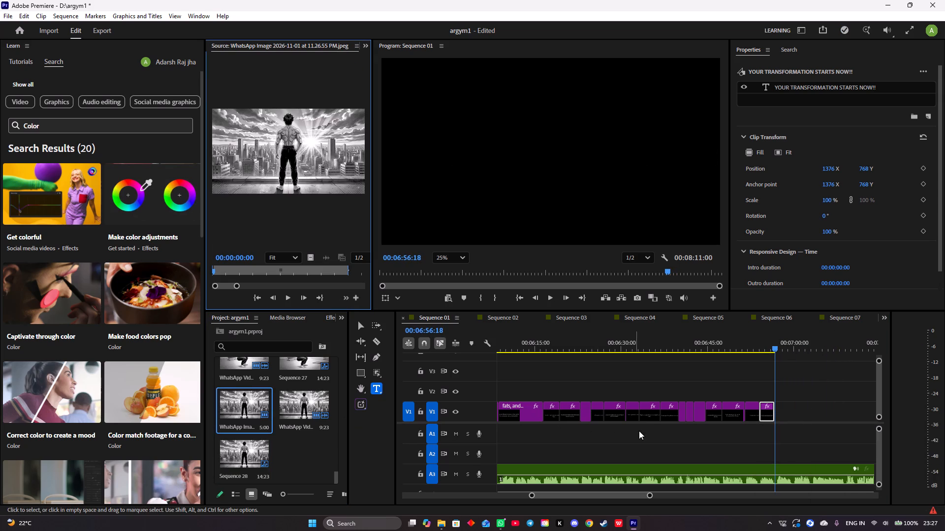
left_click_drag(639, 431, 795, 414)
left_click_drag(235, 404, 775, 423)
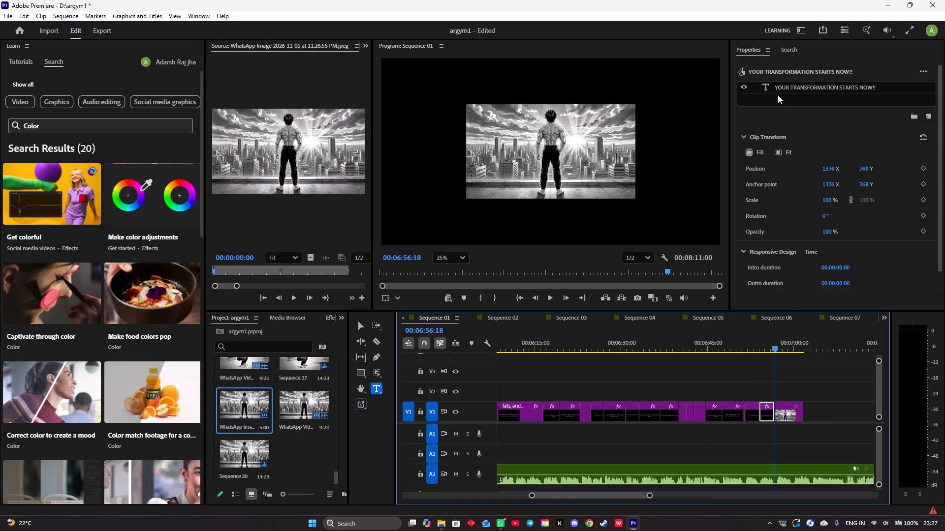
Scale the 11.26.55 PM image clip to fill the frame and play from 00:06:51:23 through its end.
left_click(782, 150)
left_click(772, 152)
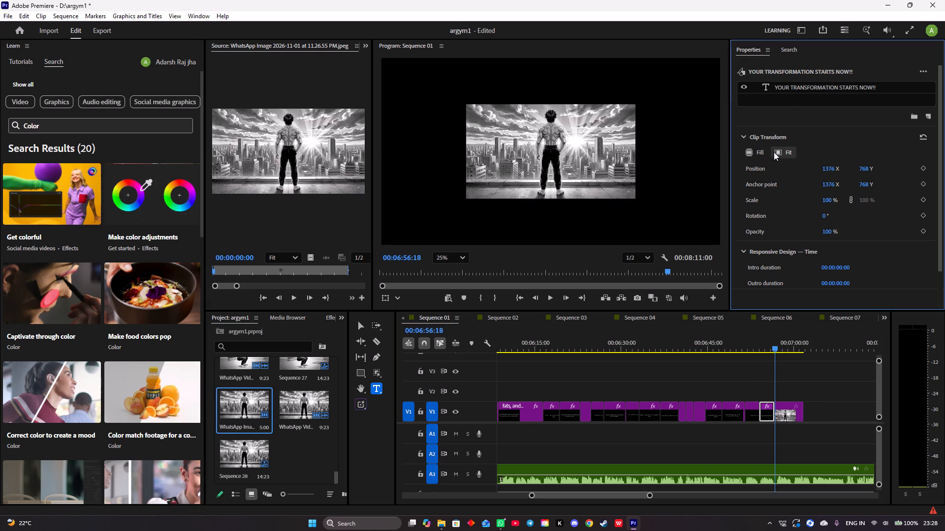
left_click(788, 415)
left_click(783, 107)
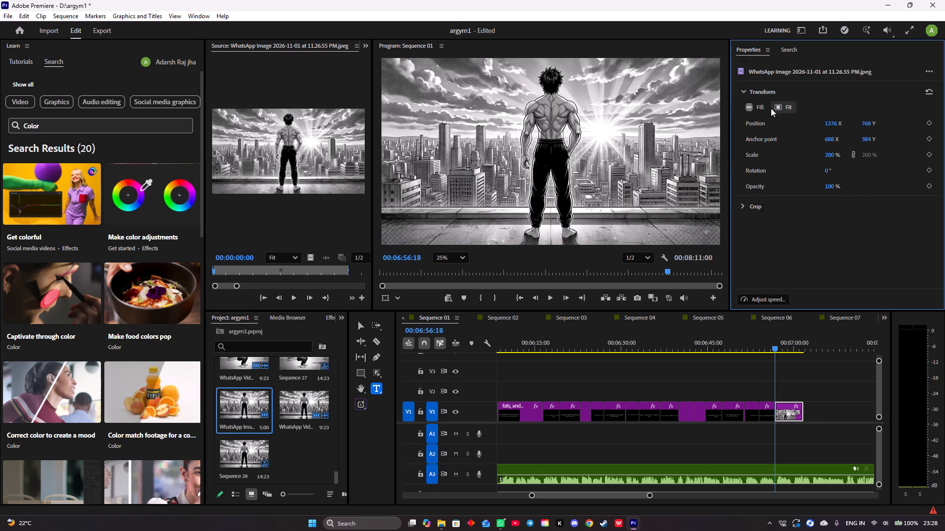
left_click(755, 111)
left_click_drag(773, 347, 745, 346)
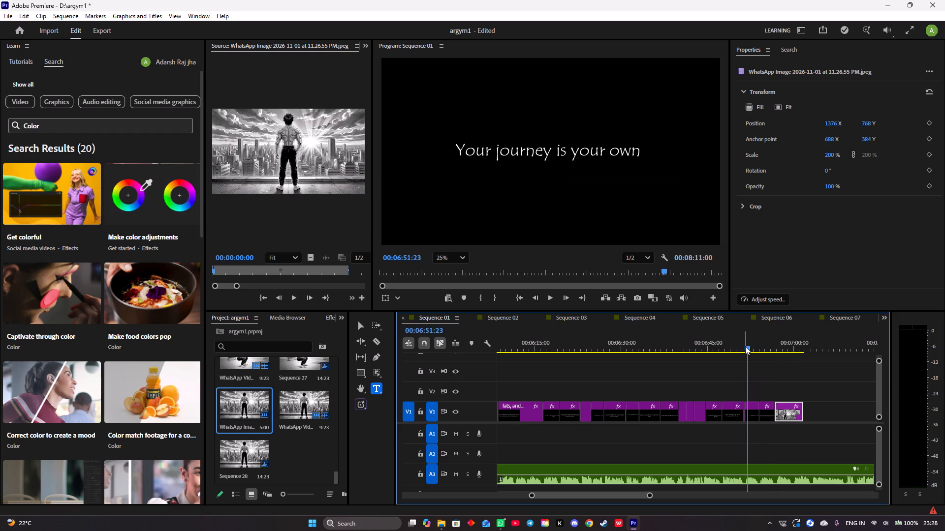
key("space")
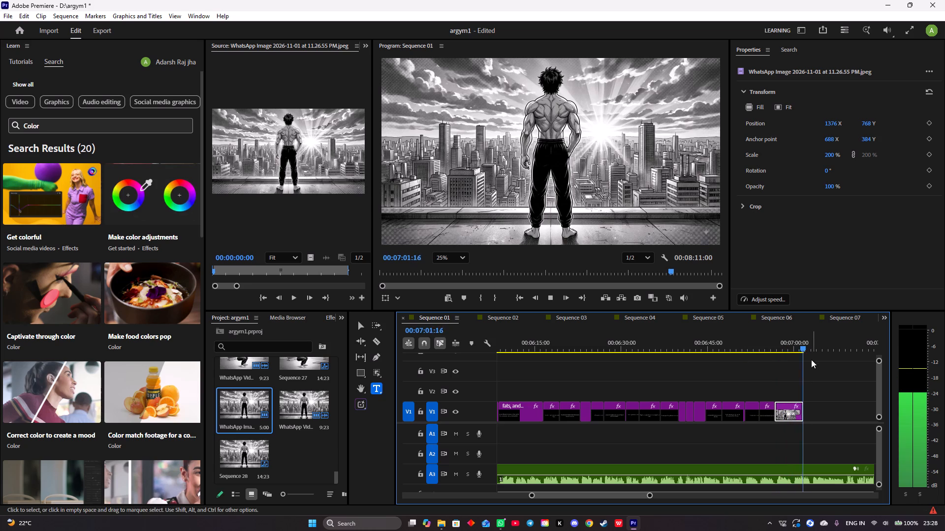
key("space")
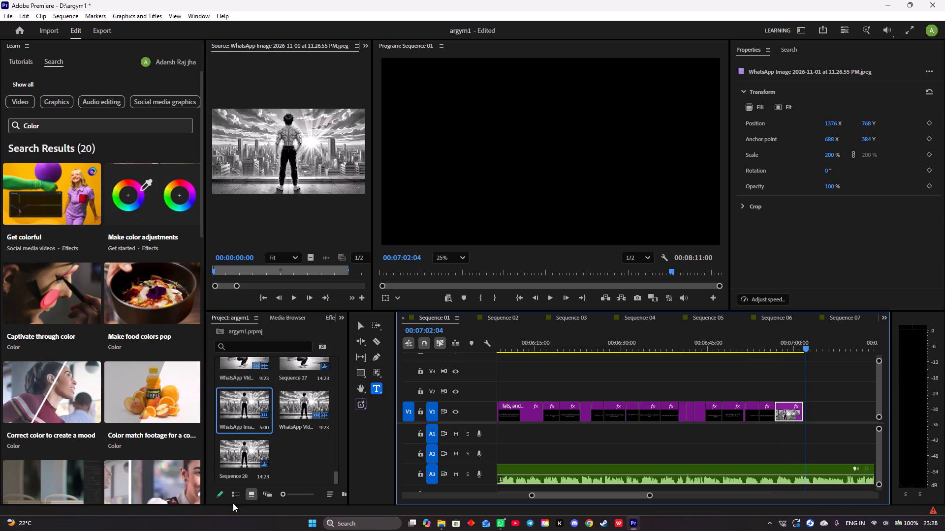
Place the 11.26.55 PM WhatsApp video on V1 directly after the image clip.
left_click(292, 394)
left_click_drag(292, 394, 415, 405)
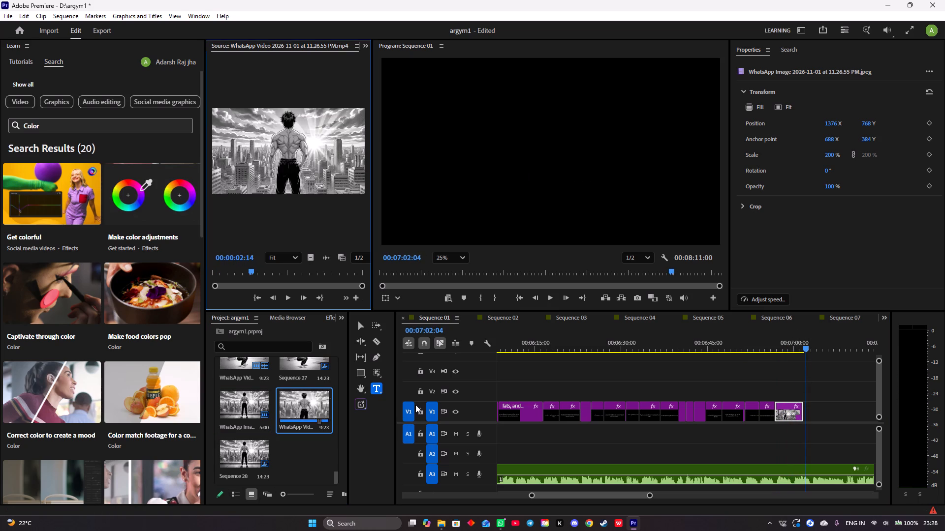
left_click_drag(415, 405, 772, 394)
left_click_drag(308, 400, 516, 417)
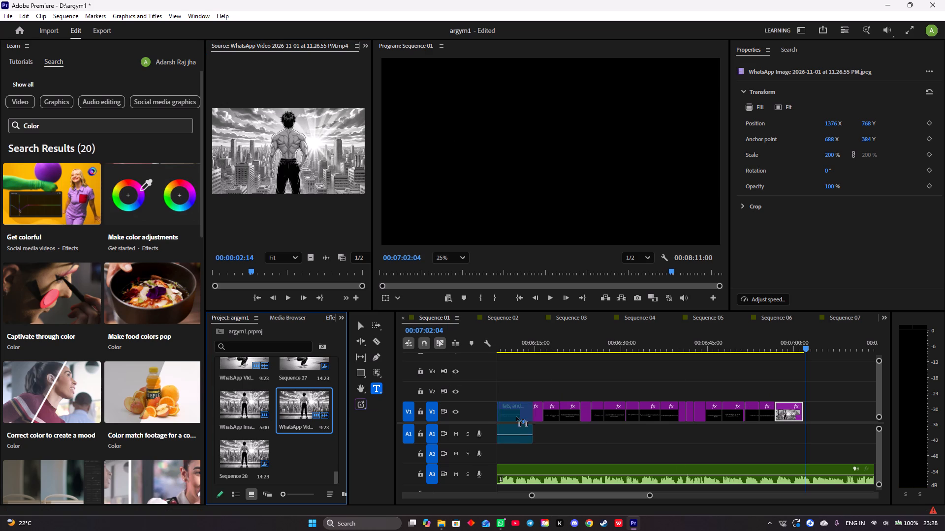
left_click_drag(516, 417, 804, 431)
Unlink the 11.26.55 PM video clip from its audio and cut the audio from A1.
right_click(821, 423)
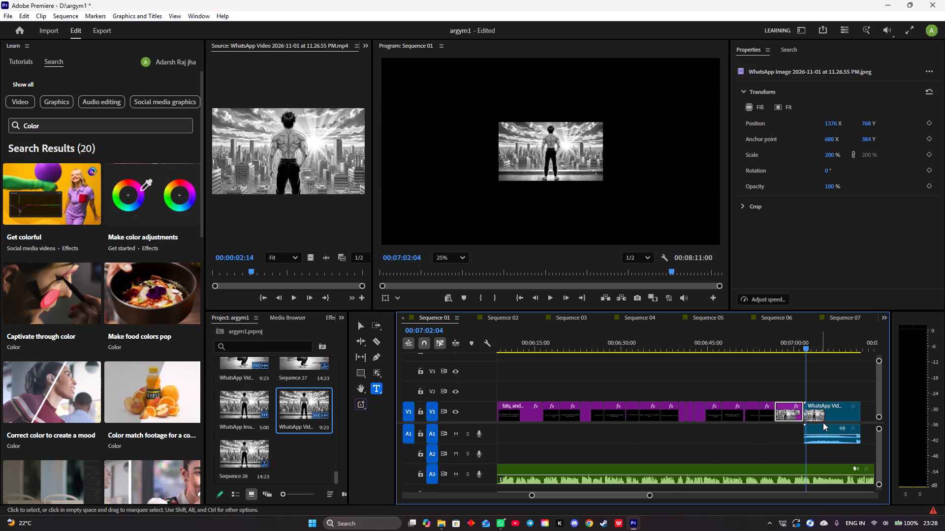
right_click(823, 422)
right_click(820, 429)
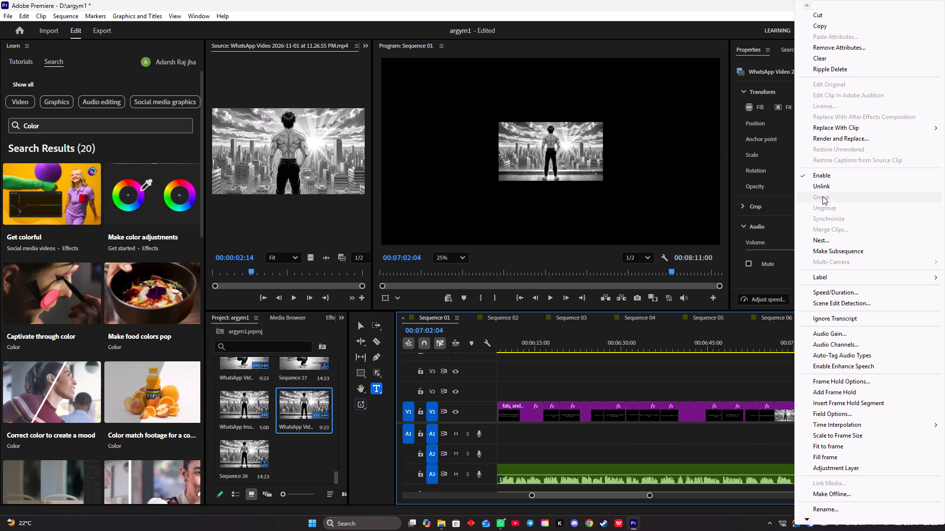
left_click(821, 186)
right_click(818, 430)
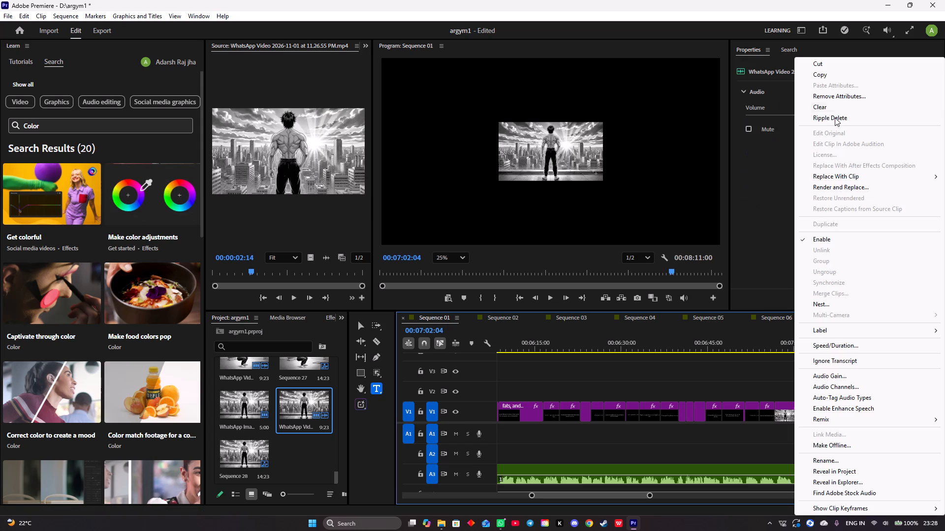
left_click(832, 61)
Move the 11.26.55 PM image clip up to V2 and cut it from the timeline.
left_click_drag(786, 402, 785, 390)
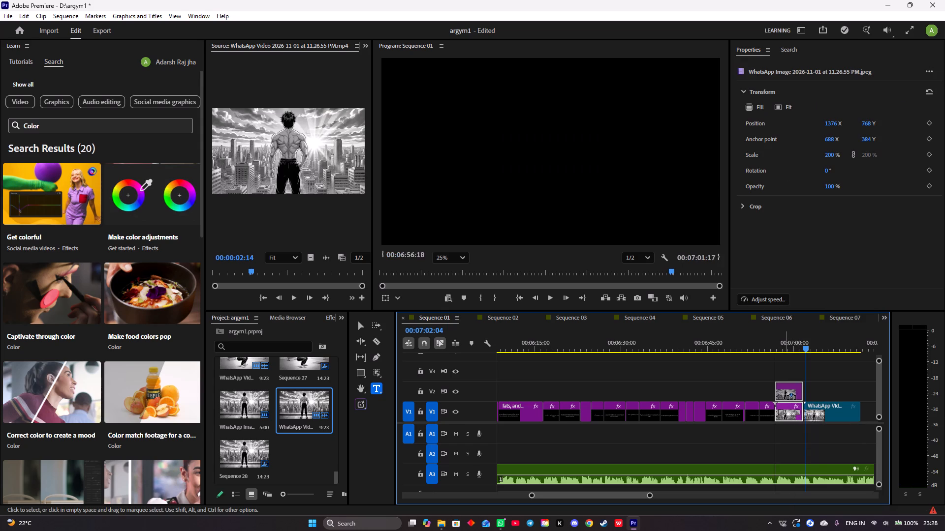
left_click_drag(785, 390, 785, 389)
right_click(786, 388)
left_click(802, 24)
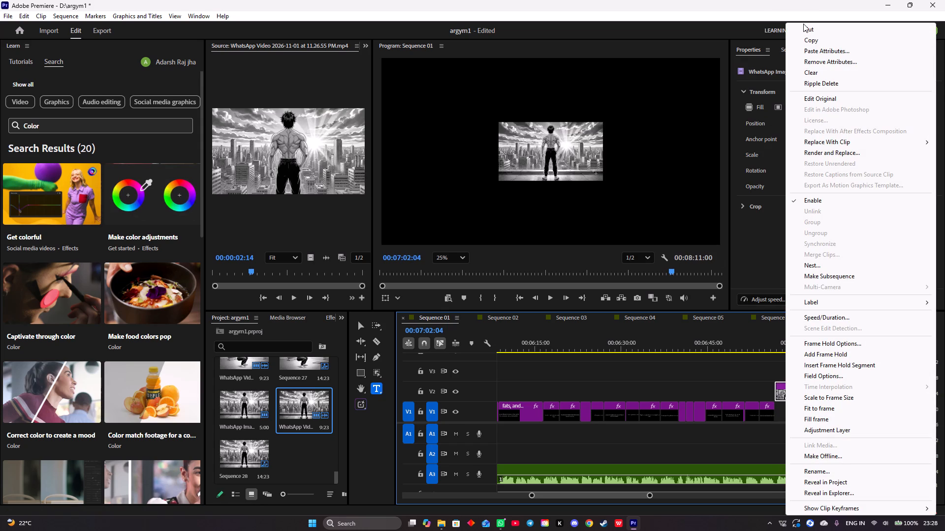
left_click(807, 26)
Move the 11.26.55 PM video clip against the end of the last title at 00:06:56:18 and scale it to fill the frame.
left_click_drag(823, 407, 809, 406)
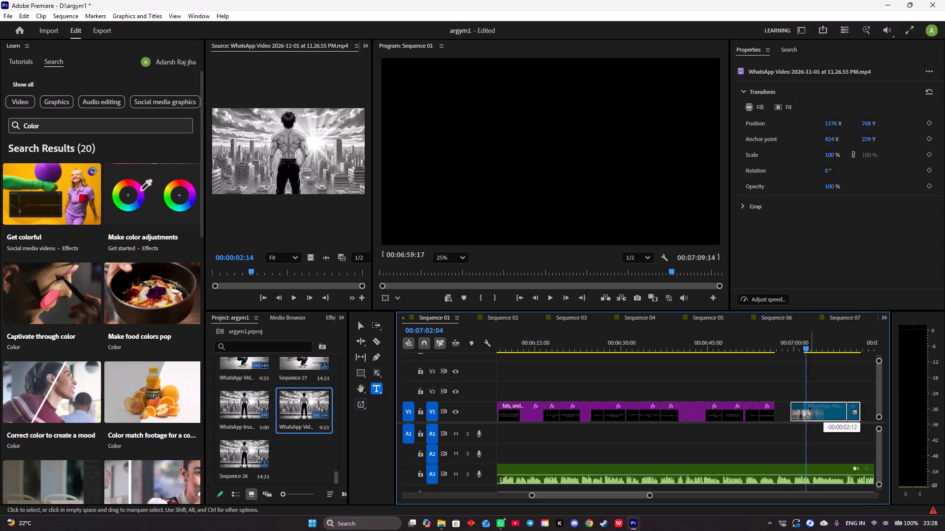
left_click_drag(809, 406, 798, 402)
left_click(780, 110)
left_click(755, 107)
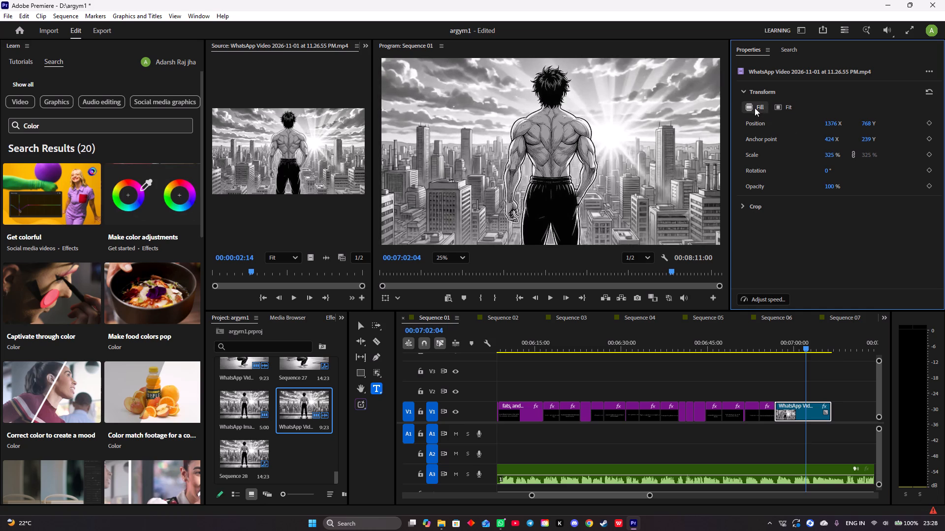
Play the 11.26.55 PM video clip against the audio and trim its end to 00:07:00:05.
left_click_drag(807, 348, 760, 352)
key("space")
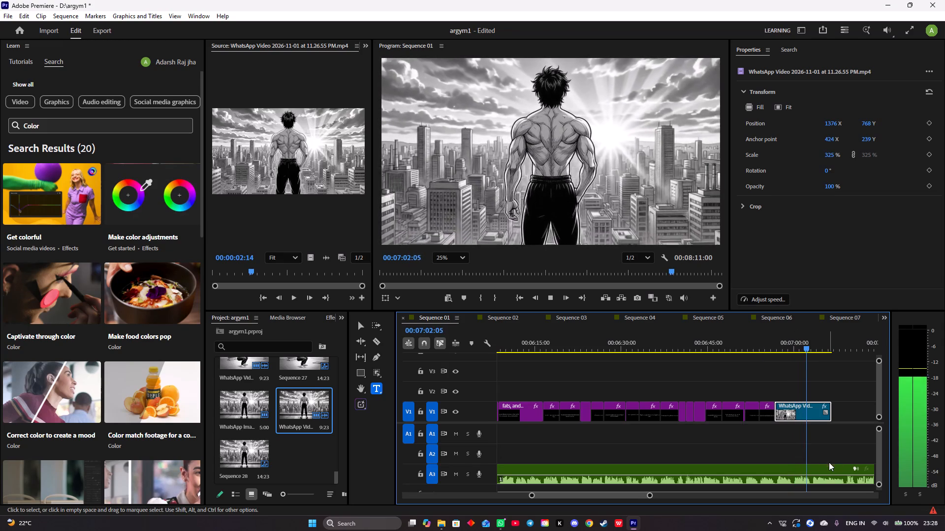
key("space")
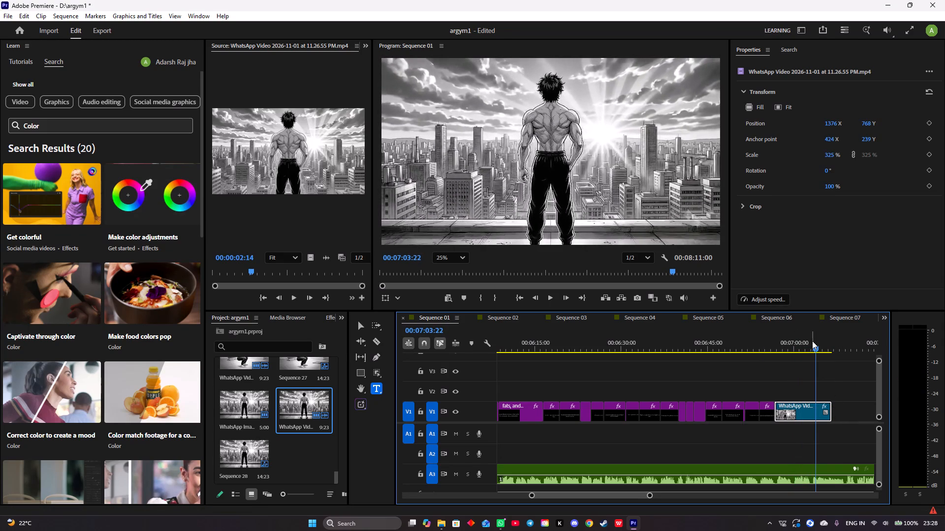
left_click_drag(815, 348, 790, 347)
key("space")
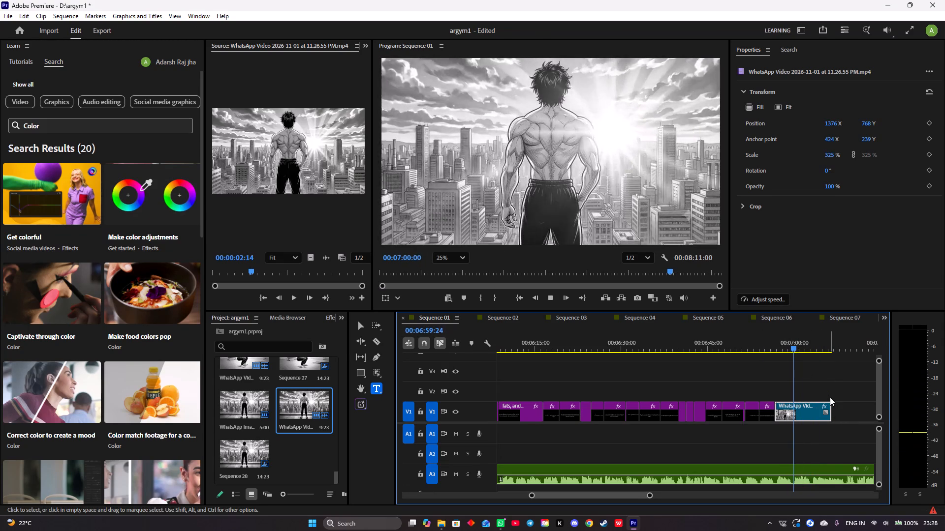
key("space")
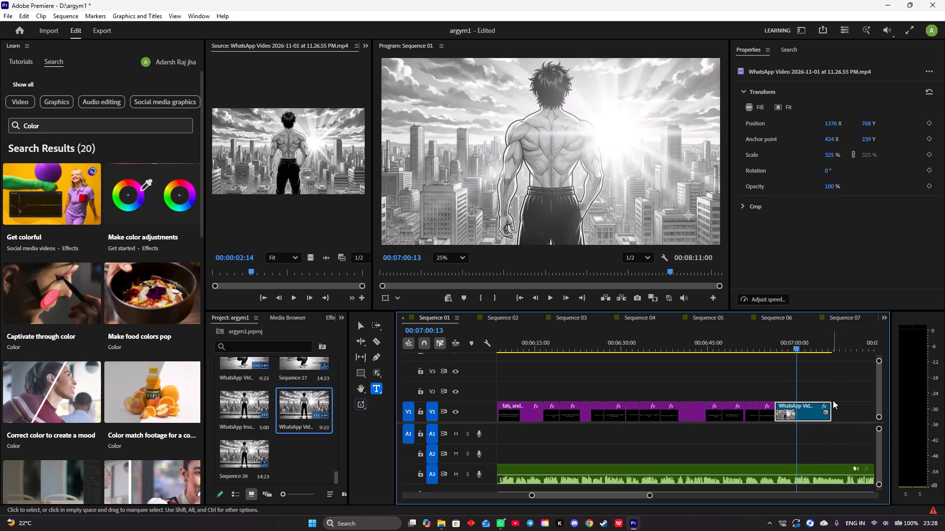
left_click_drag(794, 348, 787, 349)
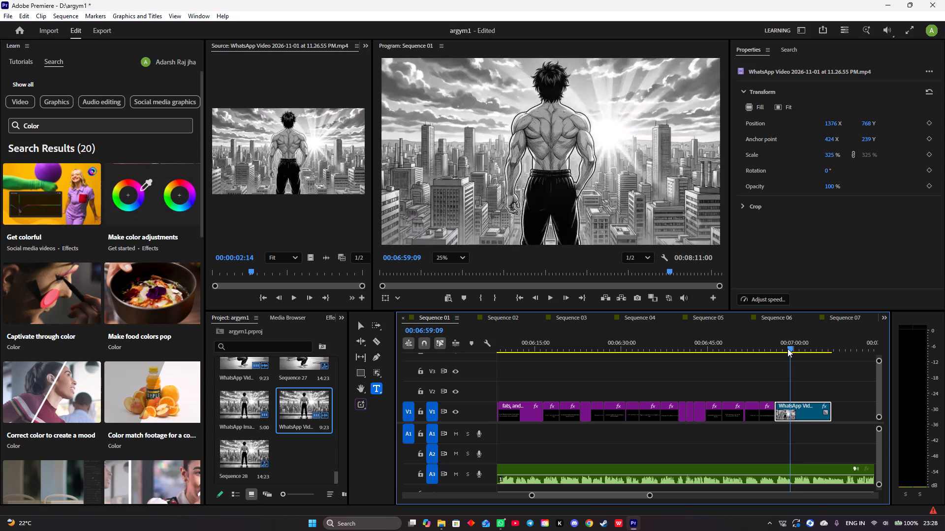
key("space")
key("space")
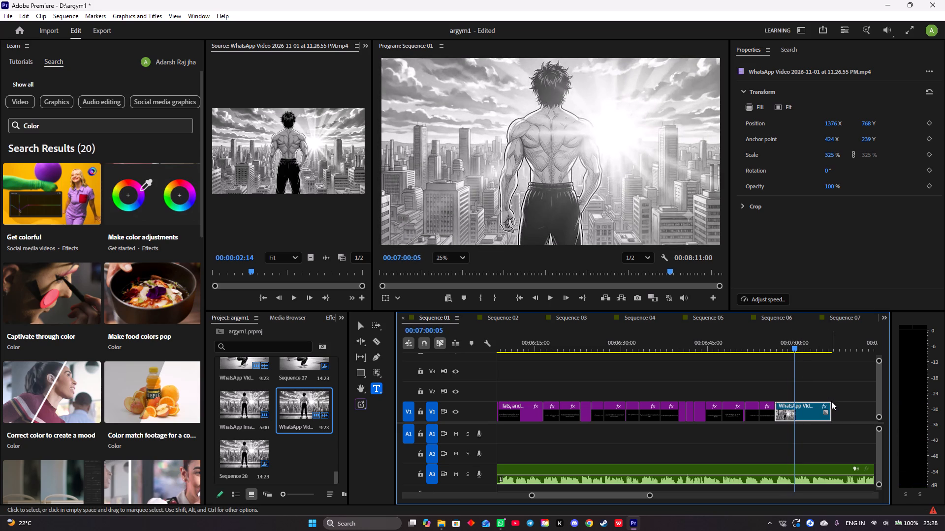
left_click_drag(830, 401, 823, 401)
left_click_drag(830, 404, 823, 402)
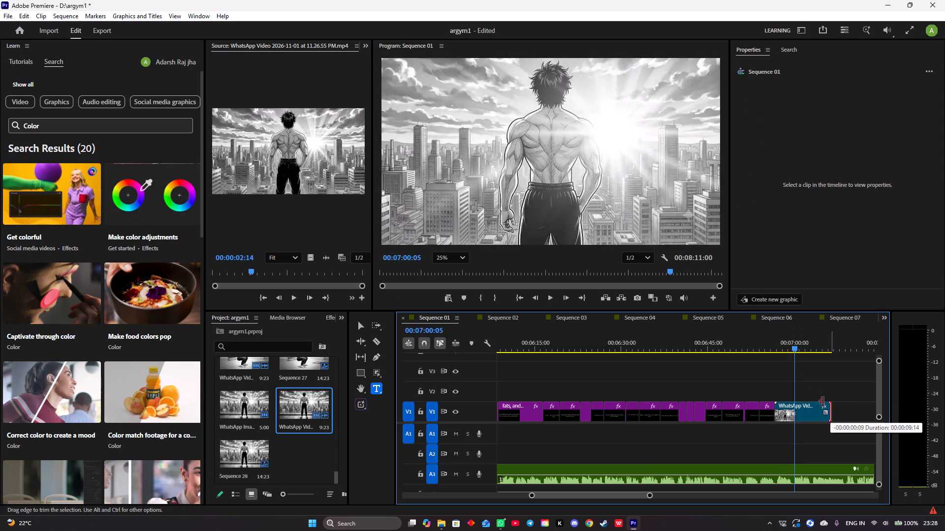
left_click_drag(823, 402, 795, 395)
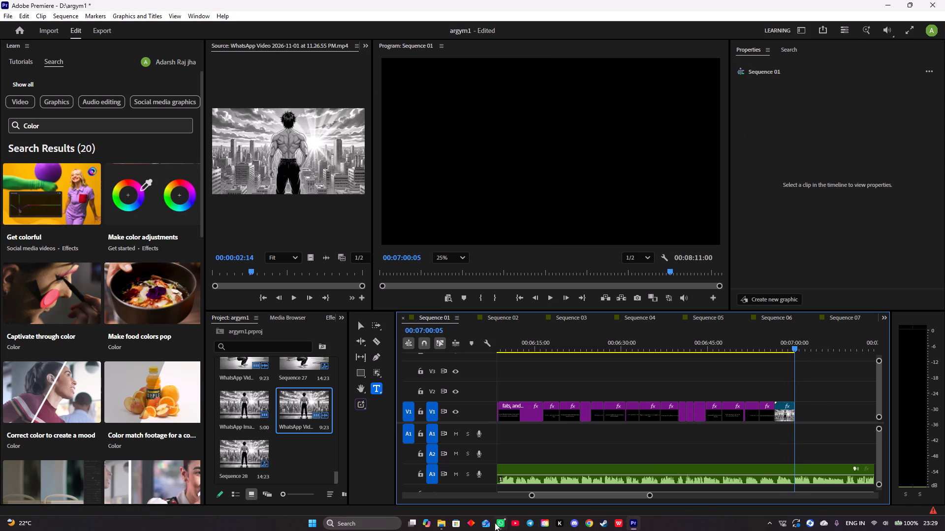
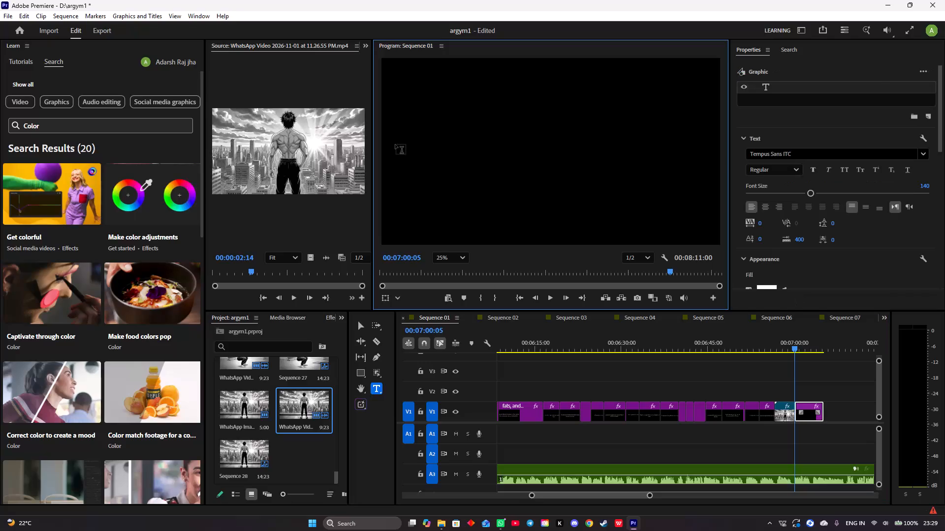
Fill the new title at 00:07:00:05 with "You remember when push-ups felt impossible" and position it at X 45, Y 762.
key("ctrl+v")
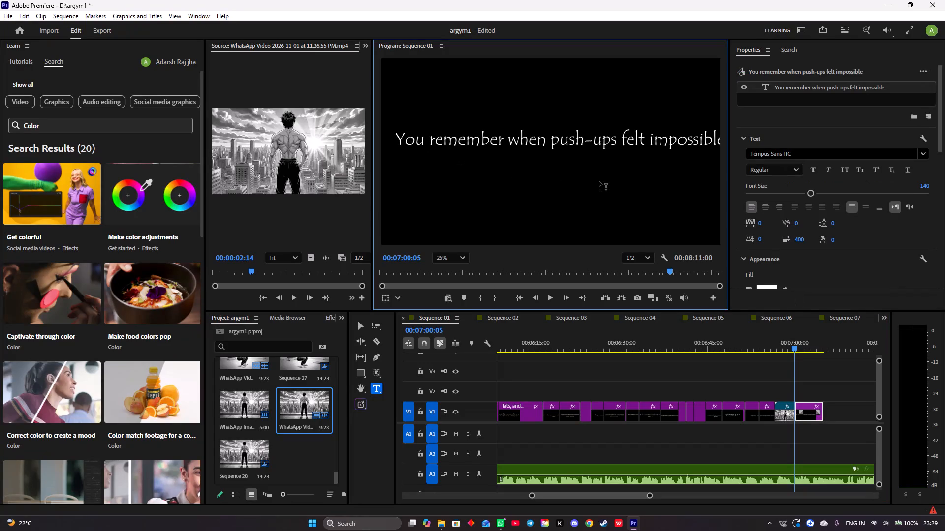
scroll(800, 220, "down", 20)
scroll(800, 220, "down", 3)
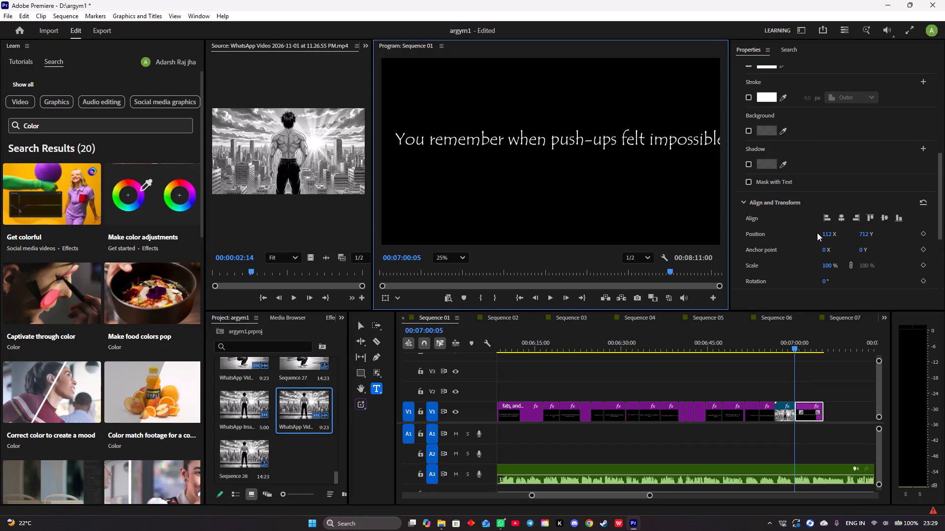
left_click_drag(831, 235, 797, 235)
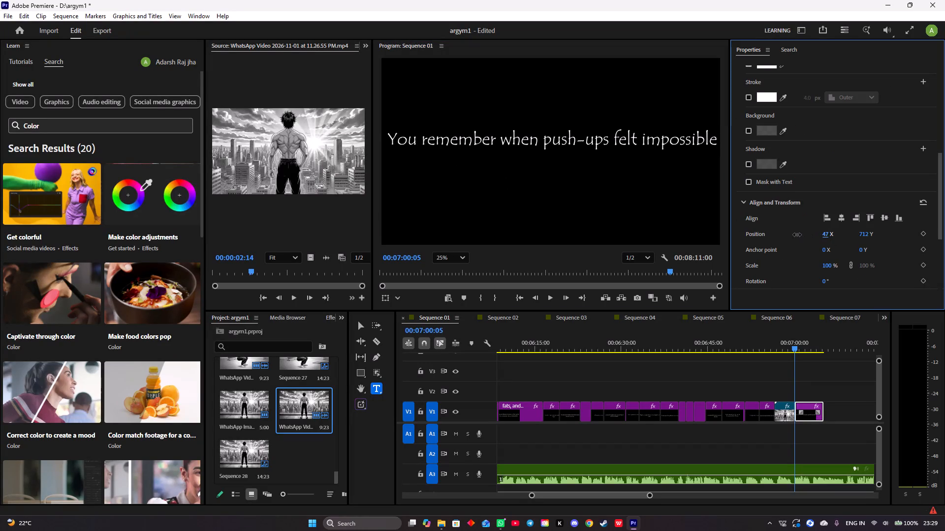
left_click_drag(797, 235, 795, 233)
left_click_drag(860, 234, 864, 232)
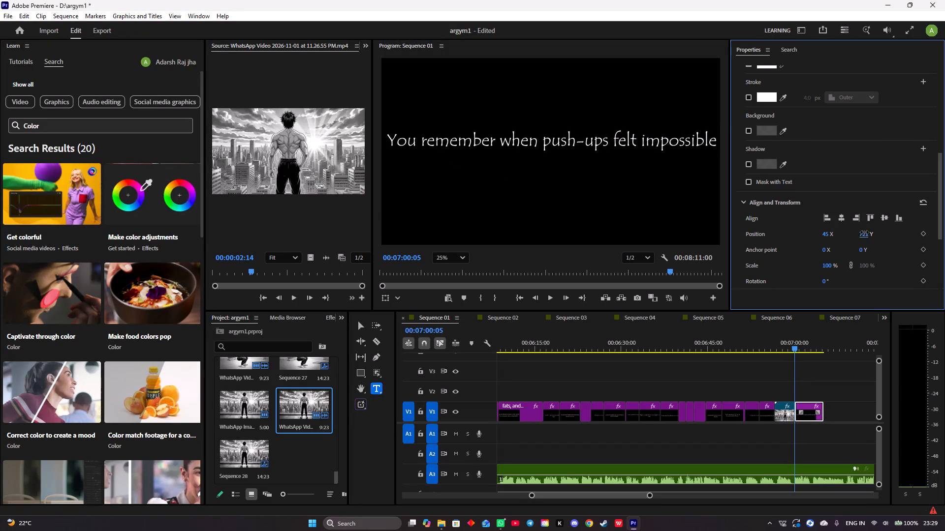
left_click_drag(864, 232, 887, 235)
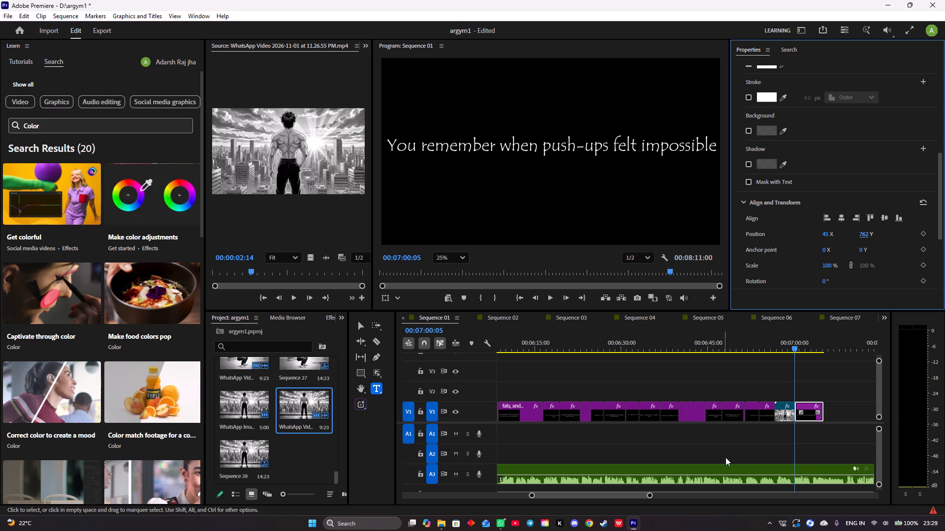
Play back the join between the last title, the 11.26.55 PM video clip and the push-ups title to check timing against the audio.
left_click(794, 350)
key("space")
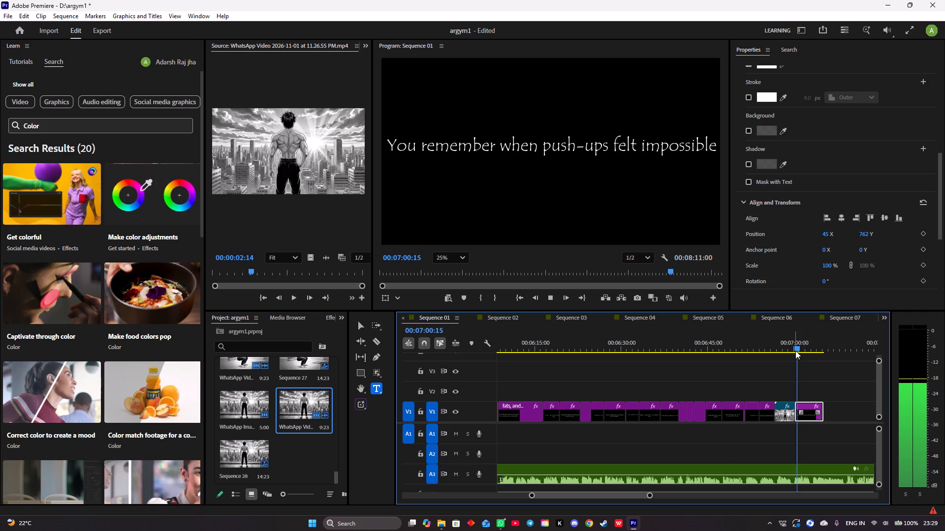
key("space")
left_click(790, 411)
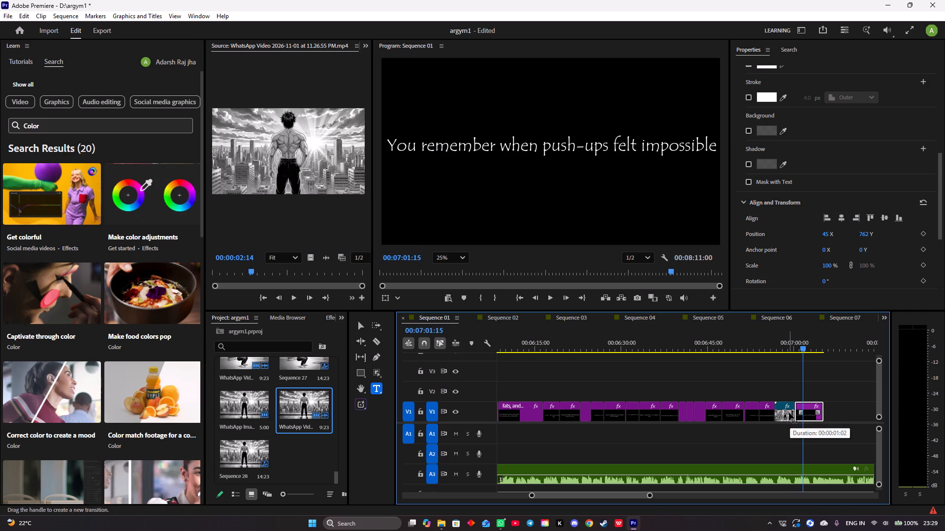
left_click_drag(802, 351, 784, 349)
key("space")
key("space")
left_click_drag(787, 349, 770, 350)
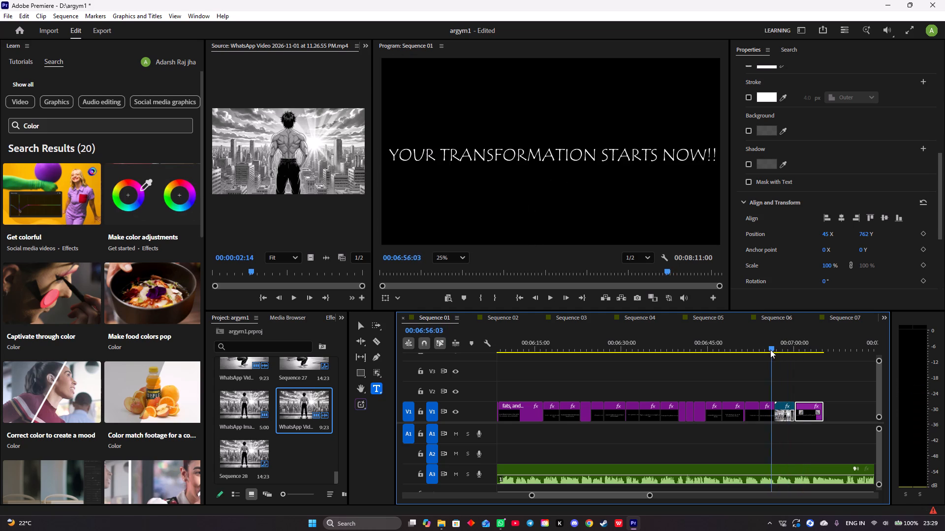
left_click_drag(770, 350, 767, 349)
key("space")
key("space")
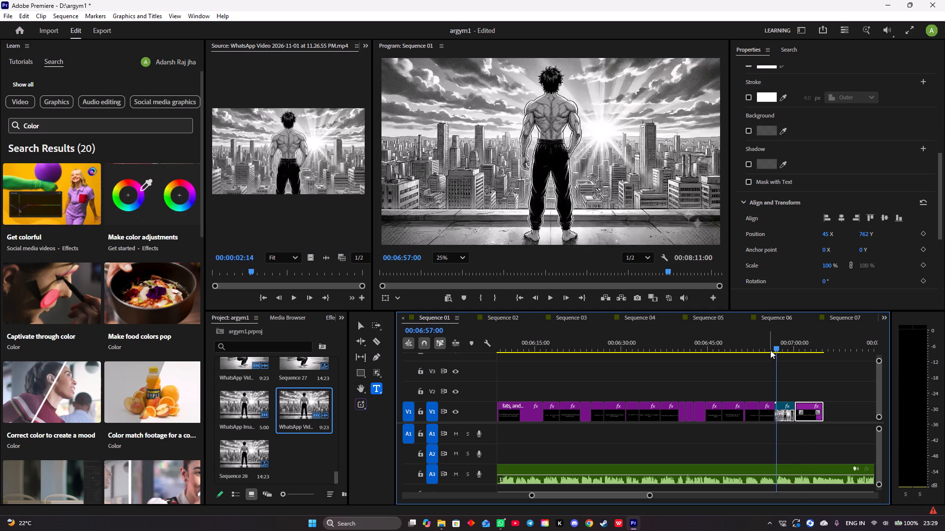
left_click(780, 413)
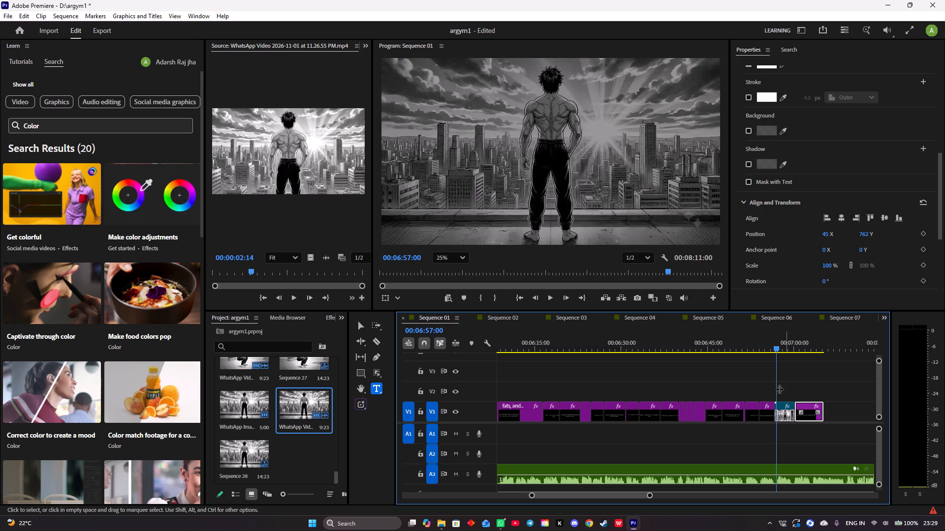
Play the push-ups title against the audio and trim its end to 00:07:03:03.
left_click_drag(775, 350, 762, 347)
key("space")
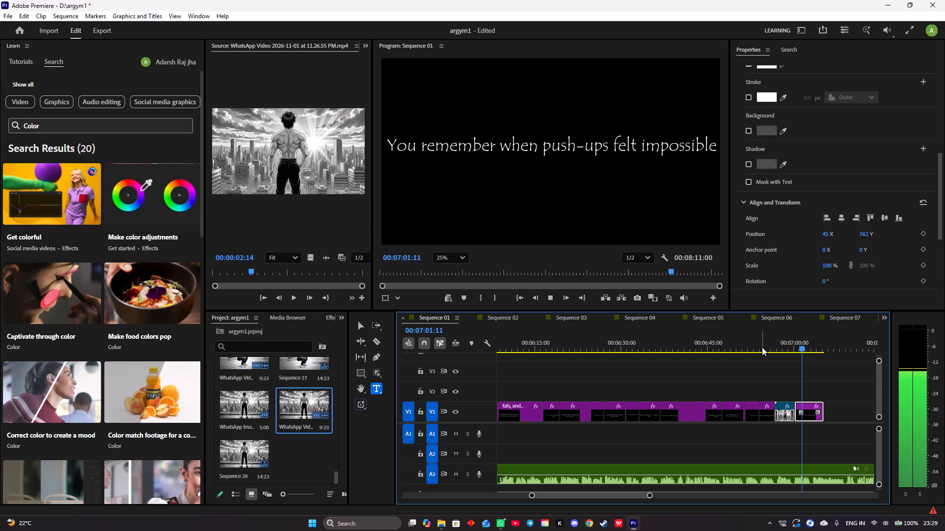
scroll(762, 347, "up", 1)
key("space")
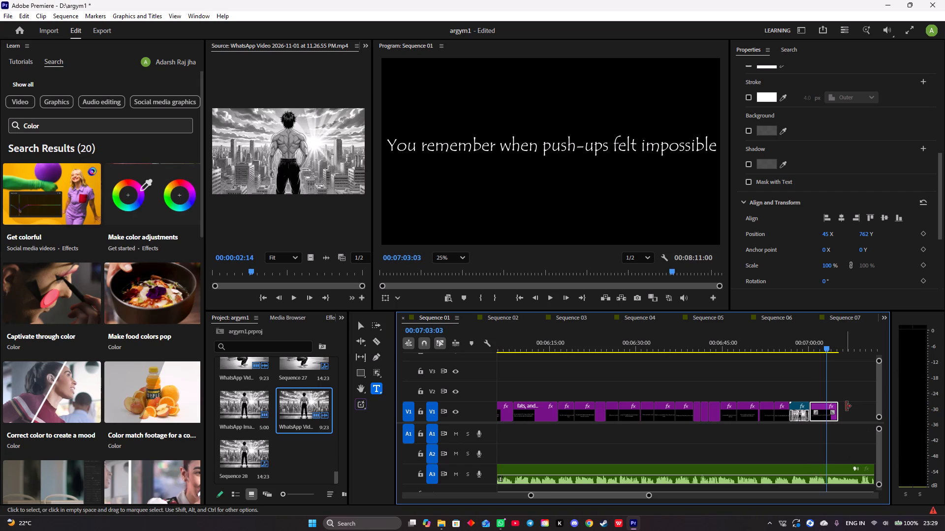
left_click_drag(838, 404, 829, 404)
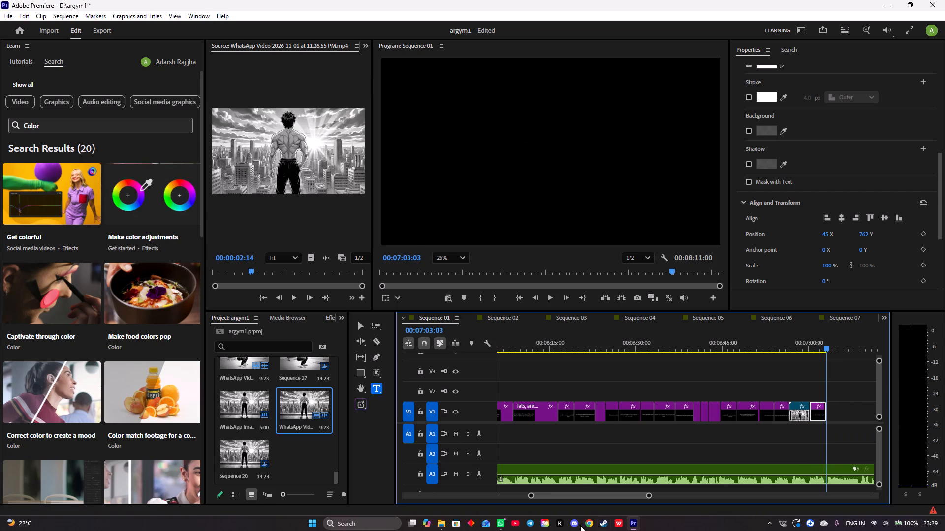
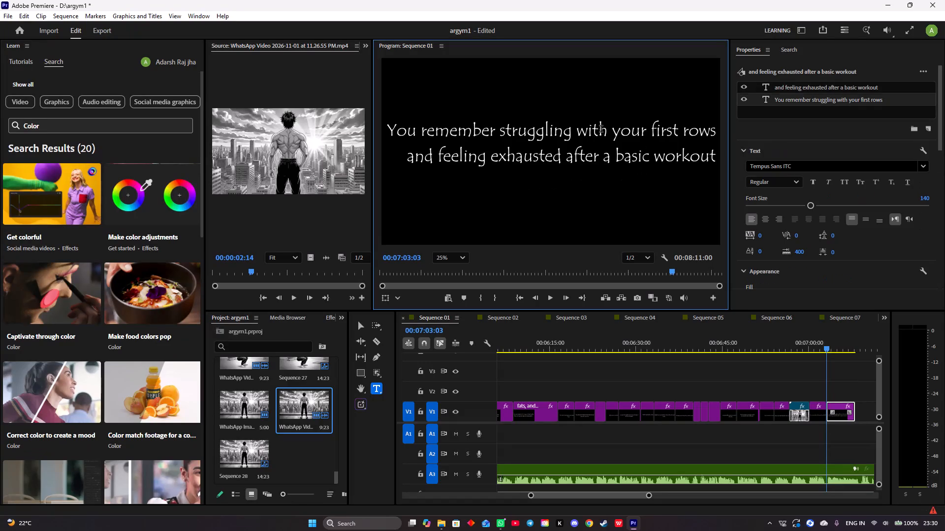
Position the line "You remember struggling with your first rows" at X 40, Y 720.
scroll(775, 242, "down", 19)
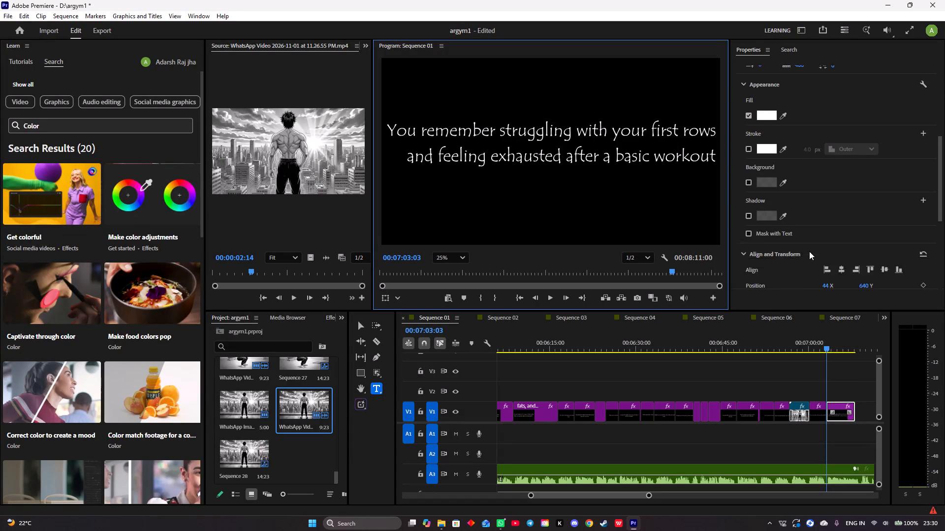
scroll(809, 251, "down", 2)
scroll(814, 239, "up", 3)
scroll(820, 242, "down", 2)
left_click(825, 274)
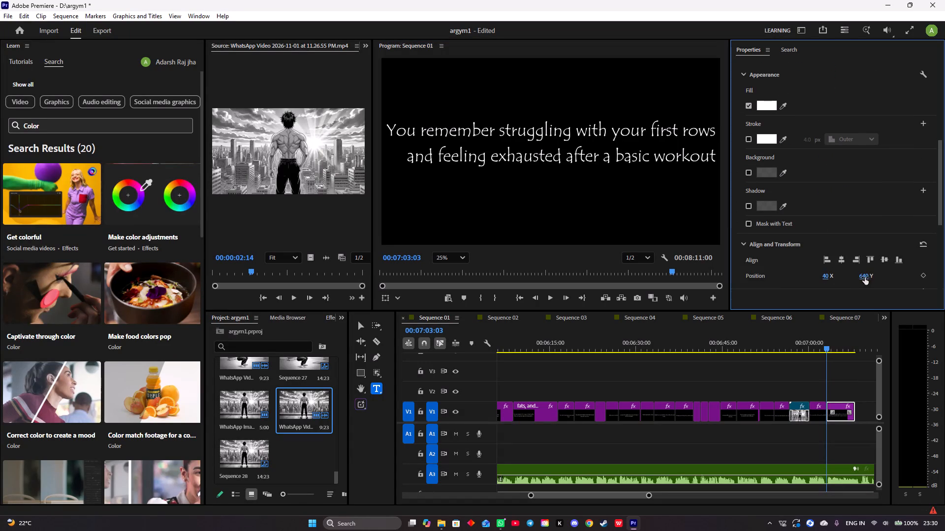
left_click_drag(862, 275, 898, 272)
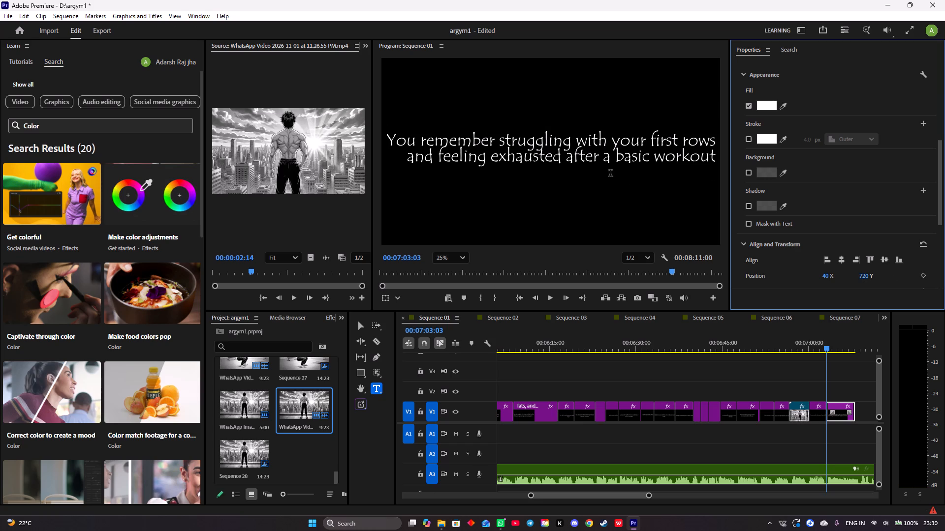
Position the line "and feeling exhausted after a basic workout" at X 132, Y 889, centred beneath the first line.
left_click(561, 161)
scroll(784, 246, "down", 6)
scroll(785, 246, "up", 1)
scroll(785, 246, "down", 2)
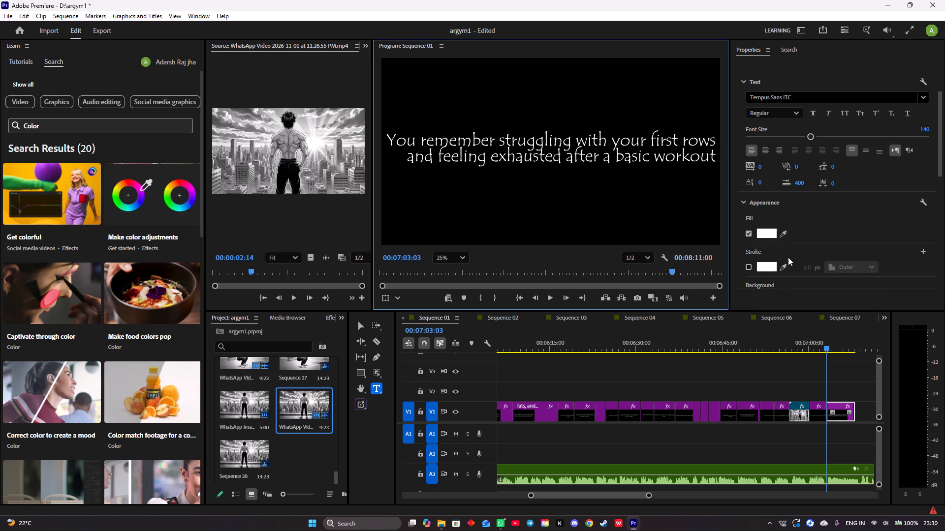
scroll(788, 257, "down", 14)
left_click_drag(827, 264, 789, 269)
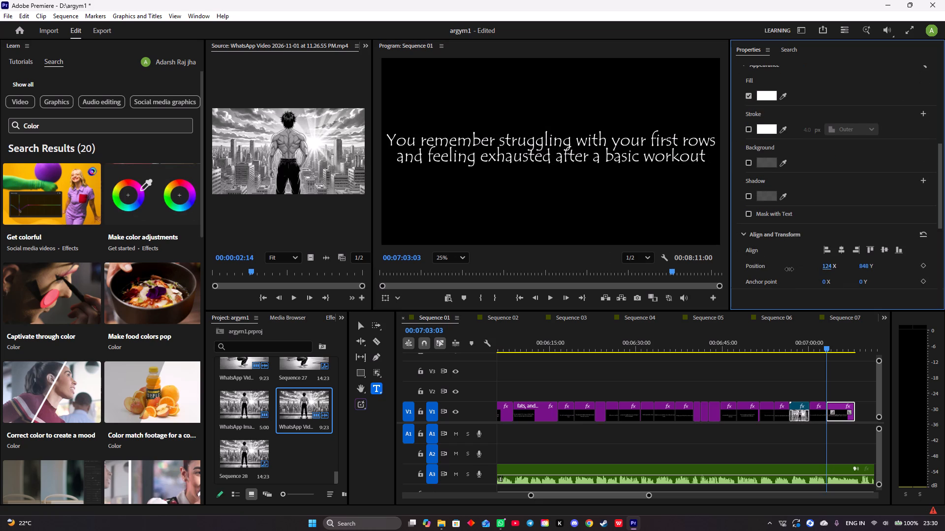
left_click_drag(789, 269, 793, 269)
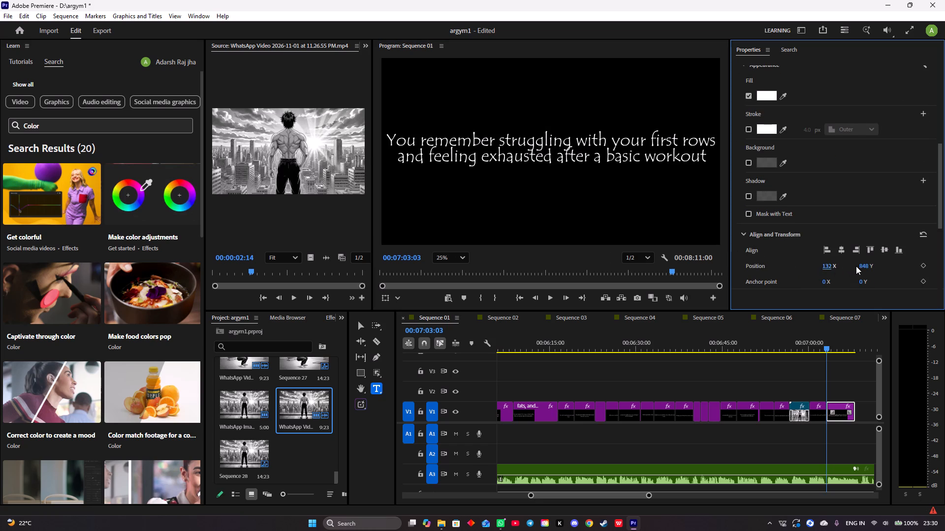
left_click_drag(864, 267, 895, 267)
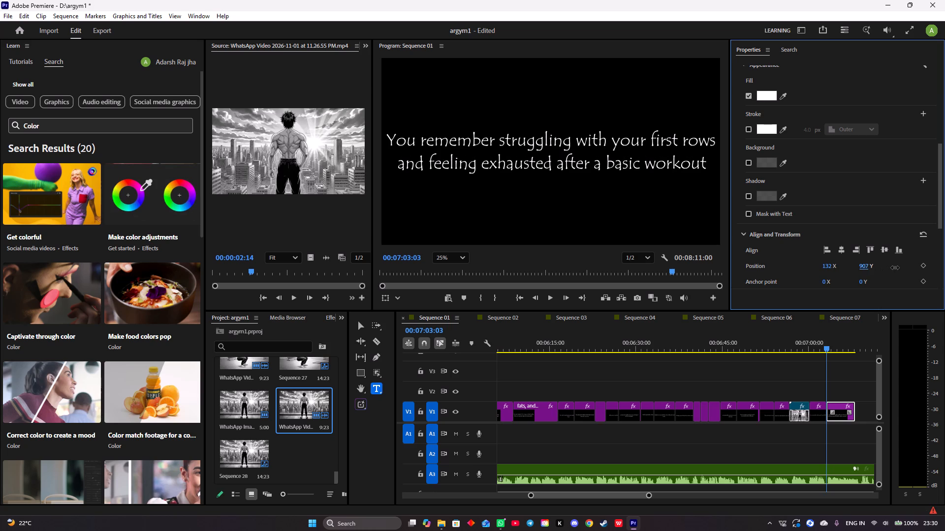
left_click_drag(895, 267, 889, 270)
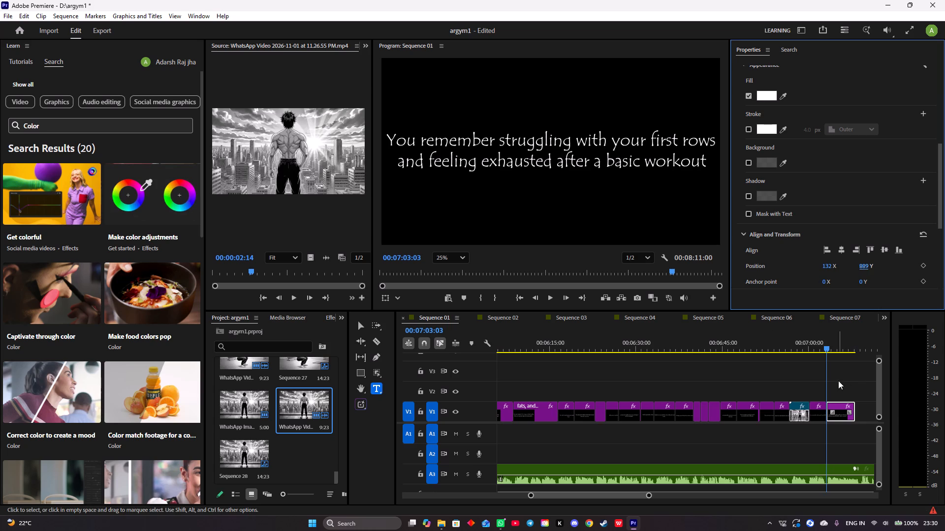
Play the first-rows title against the audio and extend its end to 00:07:09:06.
left_click_drag(827, 350, 821, 350)
key("space")
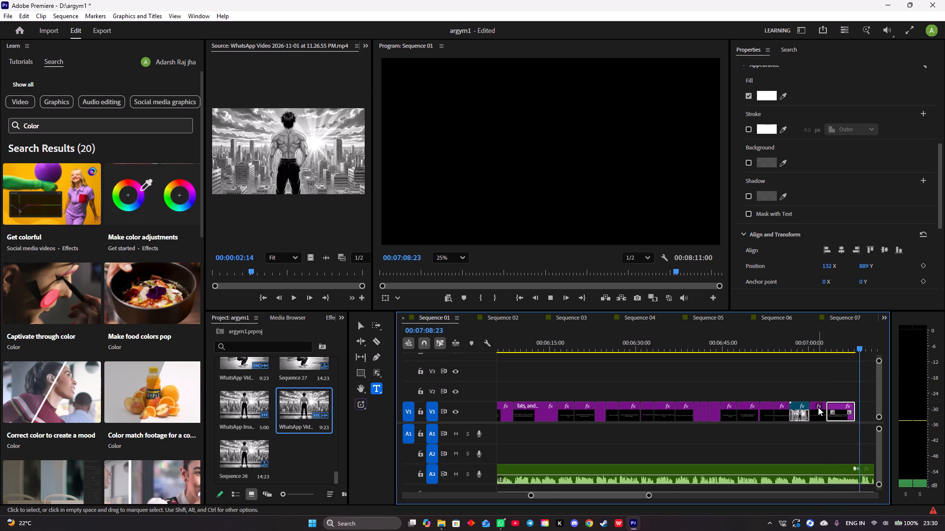
key("space")
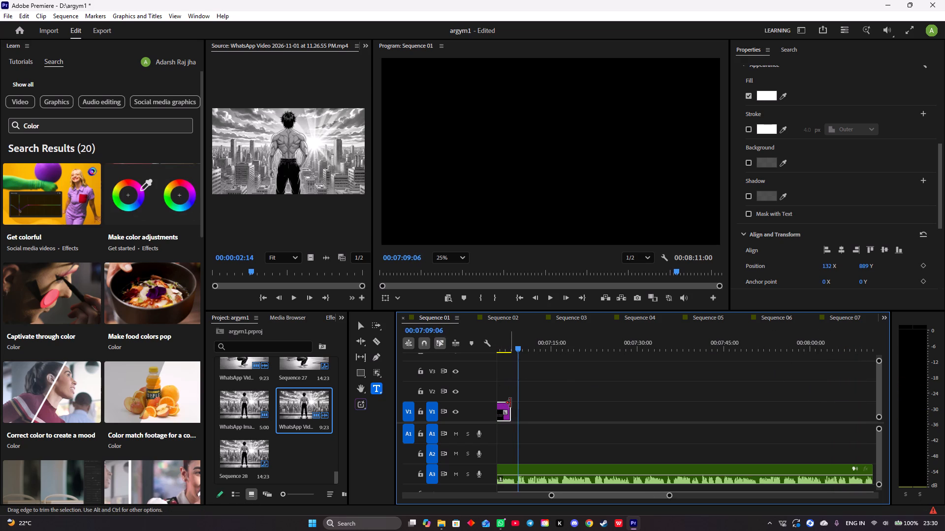
left_click_drag(510, 403, 522, 405)
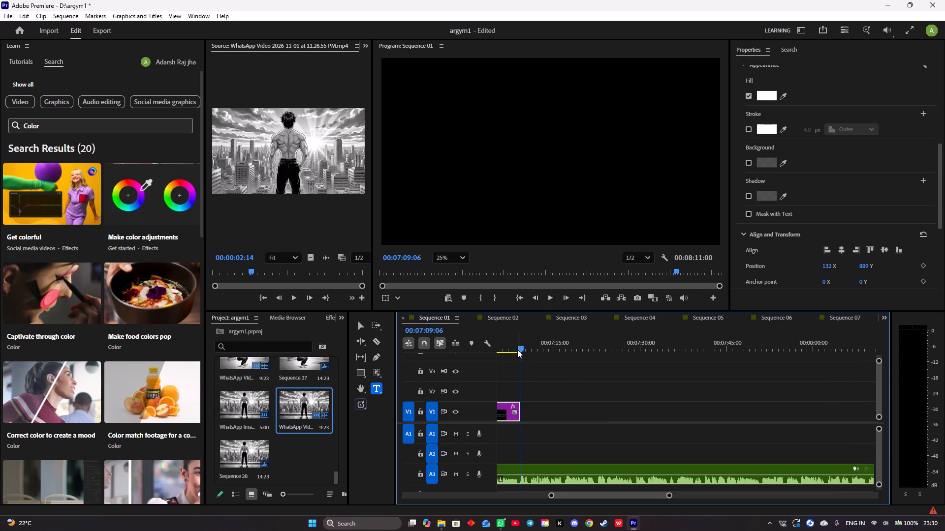
Play back the extended first-rows title from 00:07:05:20 to check its end against the audio.
left_click_drag(517, 350, 502, 345)
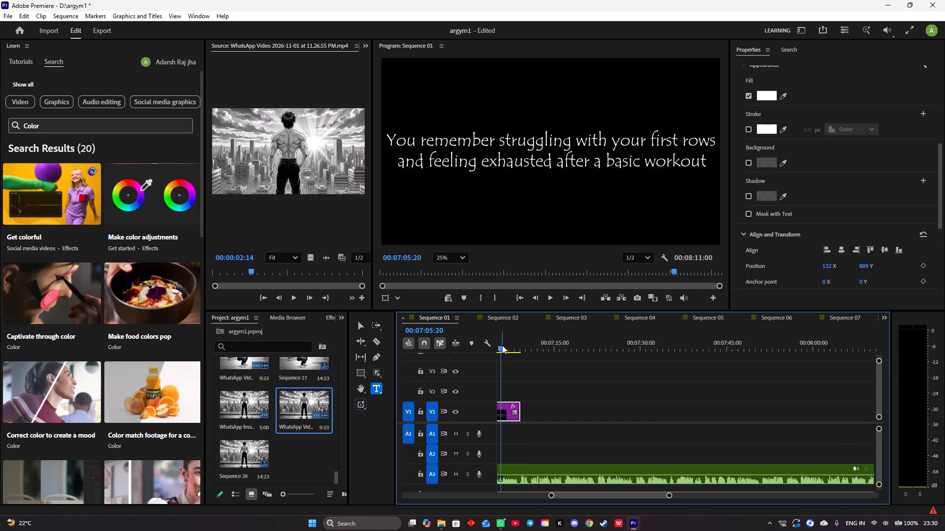
key("space")
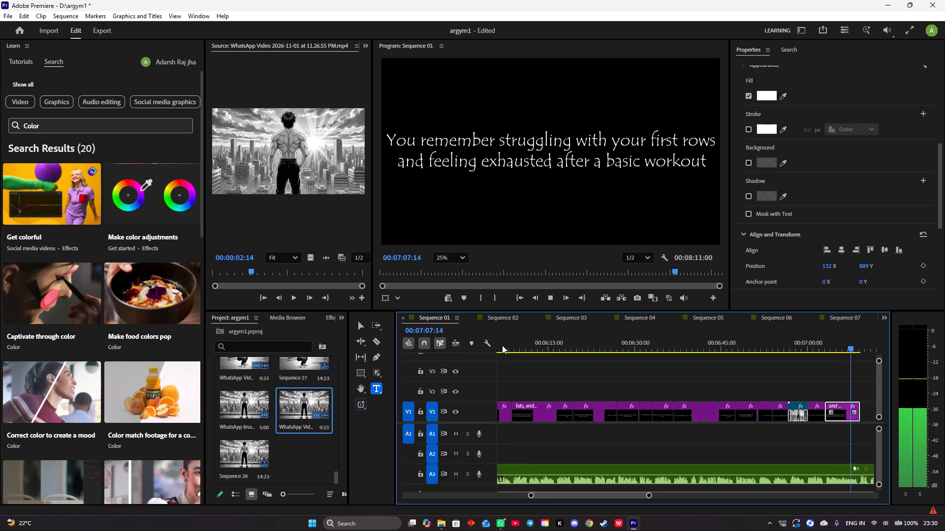
key("space")
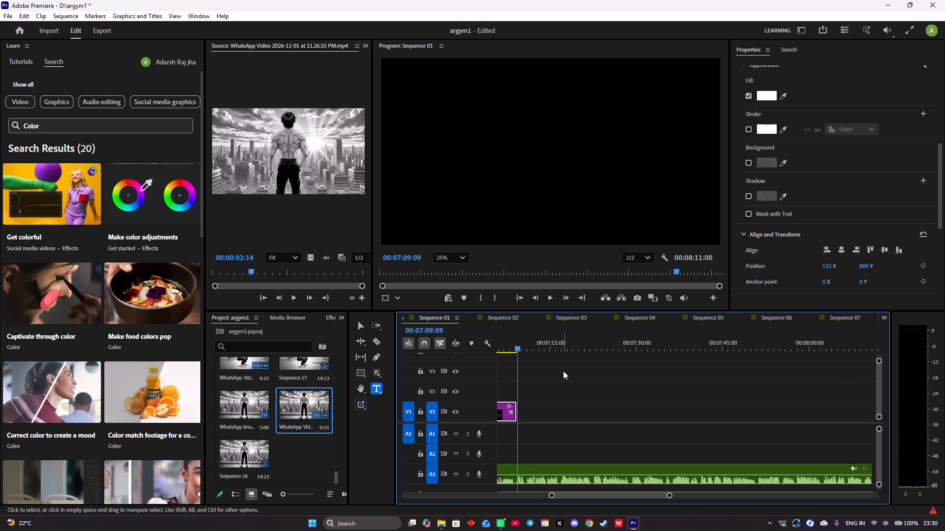
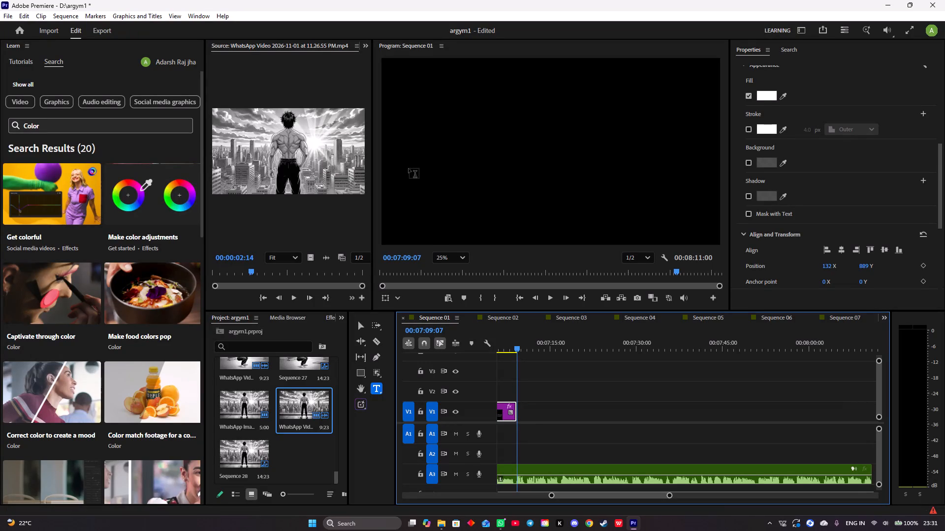
Add a new title reading "But you kept learning" at 00:07:09:07, directly after the first-rows title.
left_click(412, 149)
key("ctrl+v")
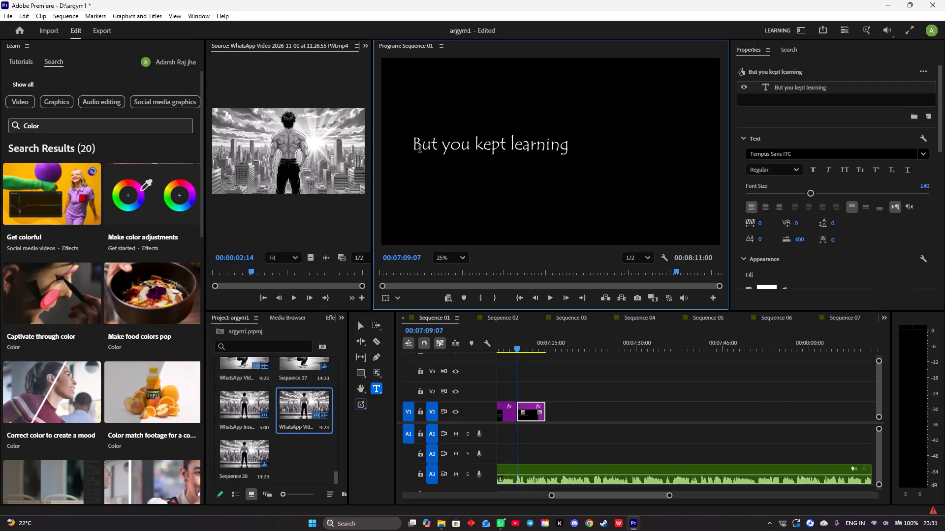
Position the "But you kept learning" title at X 638, Y 797, near the middle of the frame.
scroll(763, 212, "down", 20)
scroll(763, 212, "down", 6)
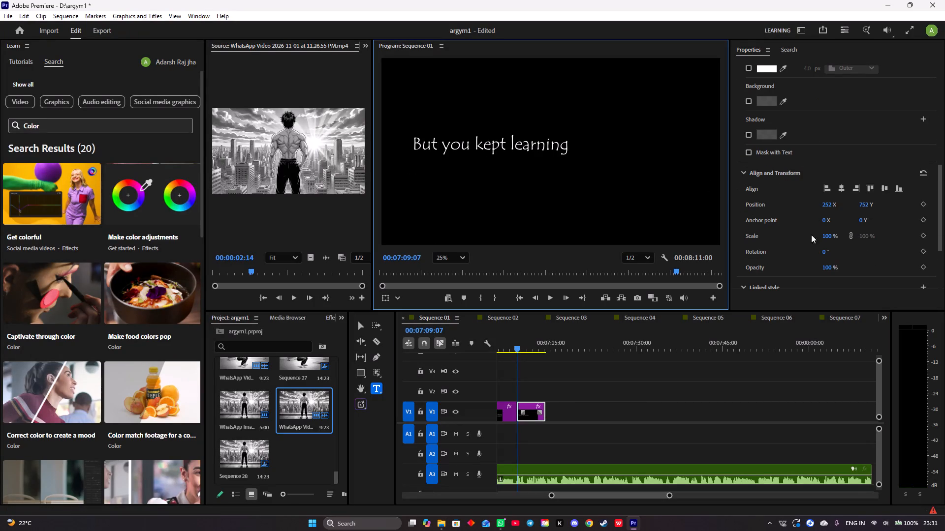
left_click_drag(827, 204, 937, 209)
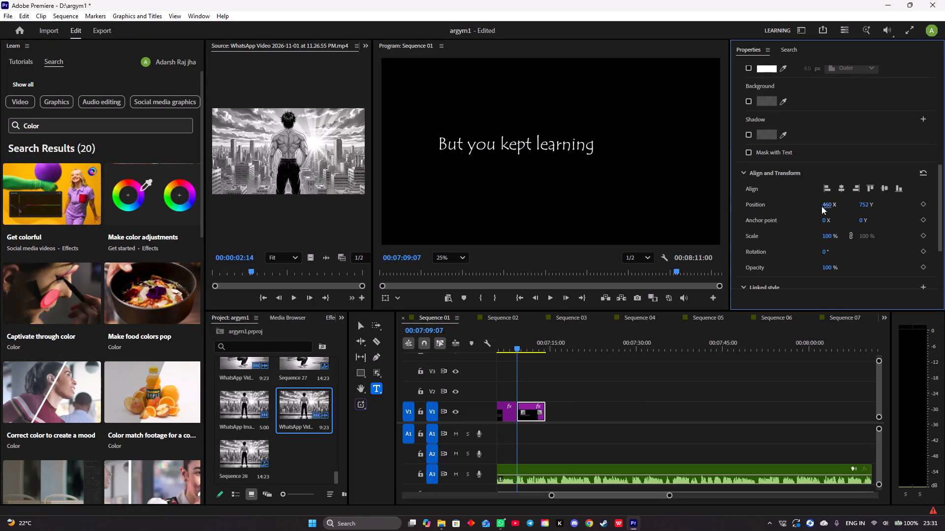
left_click_drag(828, 204, 886, 203)
left_click_drag(863, 204, 887, 205)
left_click_drag(827, 203, 850, 204)
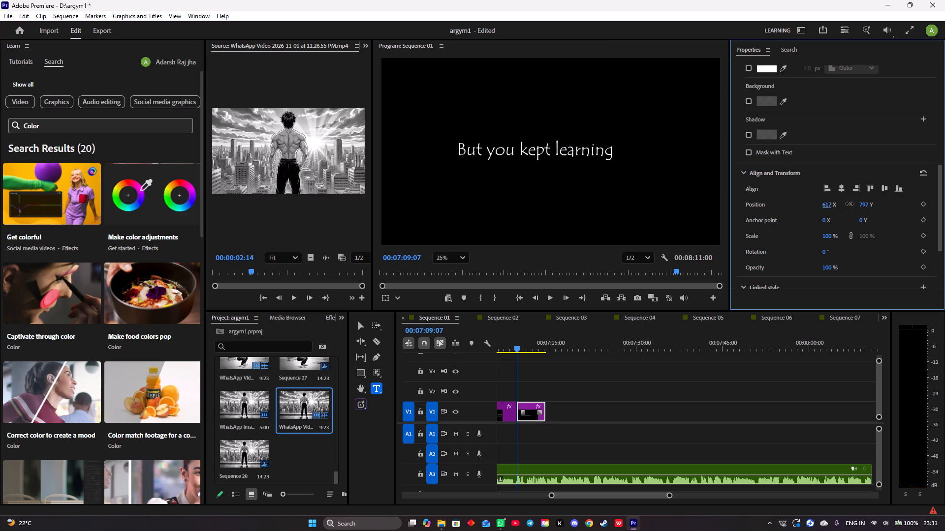
left_click_drag(850, 204, 861, 206)
Play the transition into the new title against the audio, and extend its text to "But you kept learning!!!".
left_click_drag(515, 349, 508, 348)
key("space")
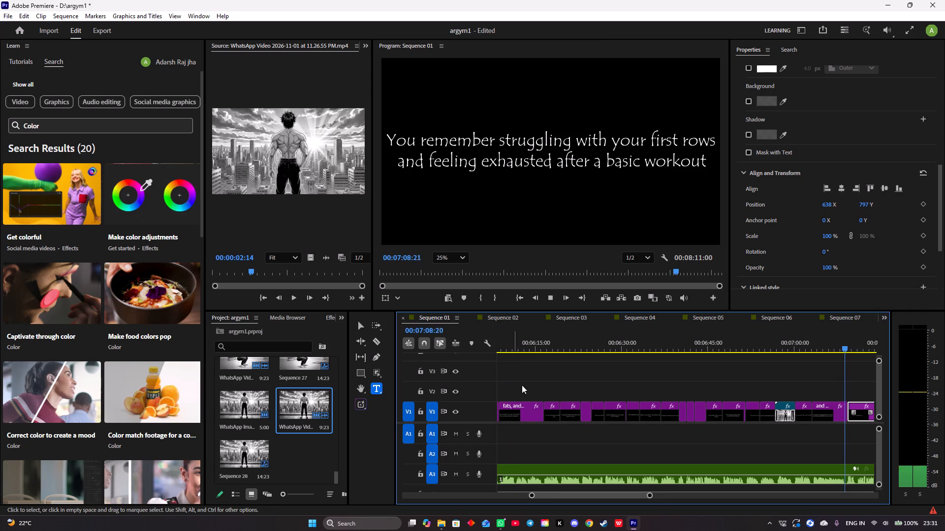
key("space")
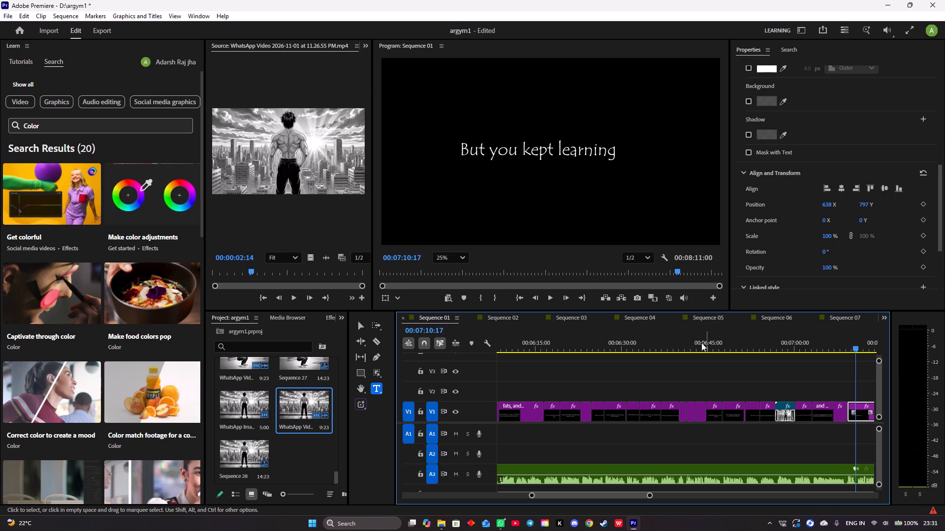
left_click(612, 149)
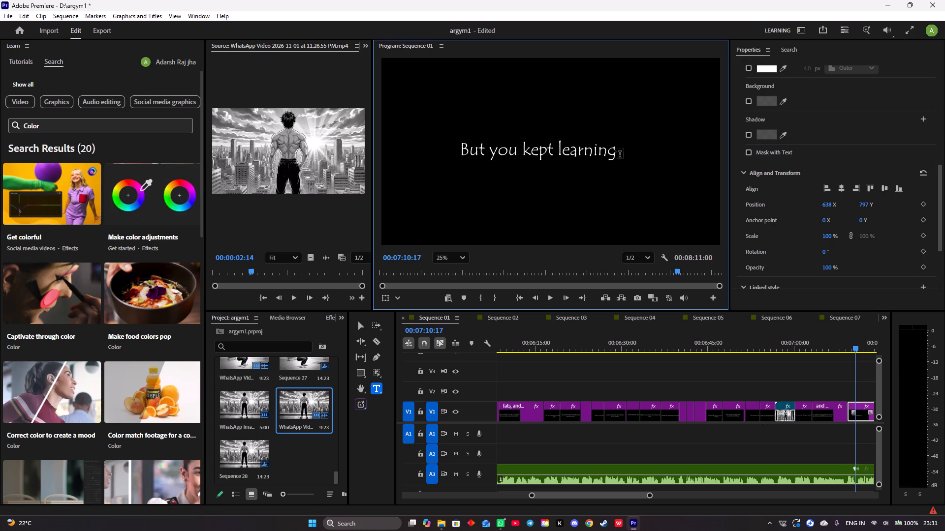
key("semicolon")
key("BackSpace")
type("!!!!")
key("BackSpace")
Play the "But you kept learning!!!" title against the audio and trim its end to 00:07:10:19.
left_click_drag(857, 348, 845, 348)
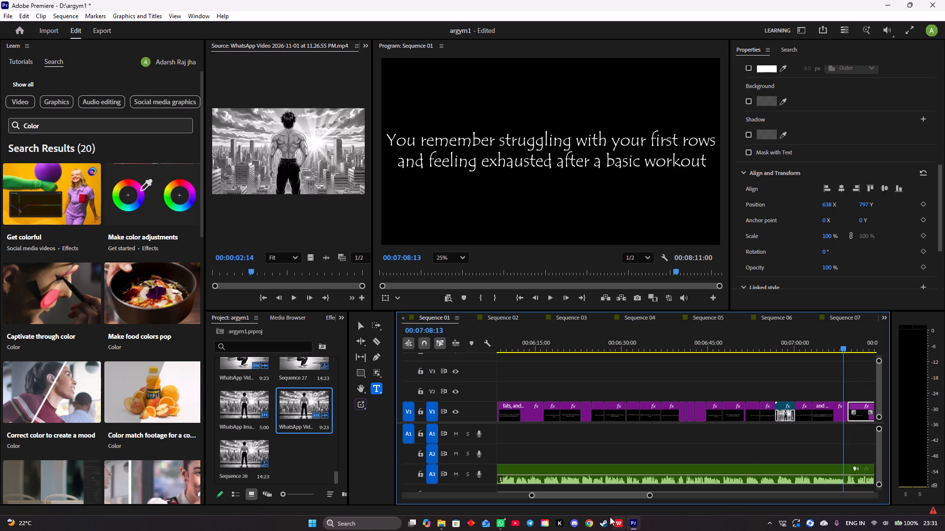
left_click_drag(593, 497, 605, 495)
key("space")
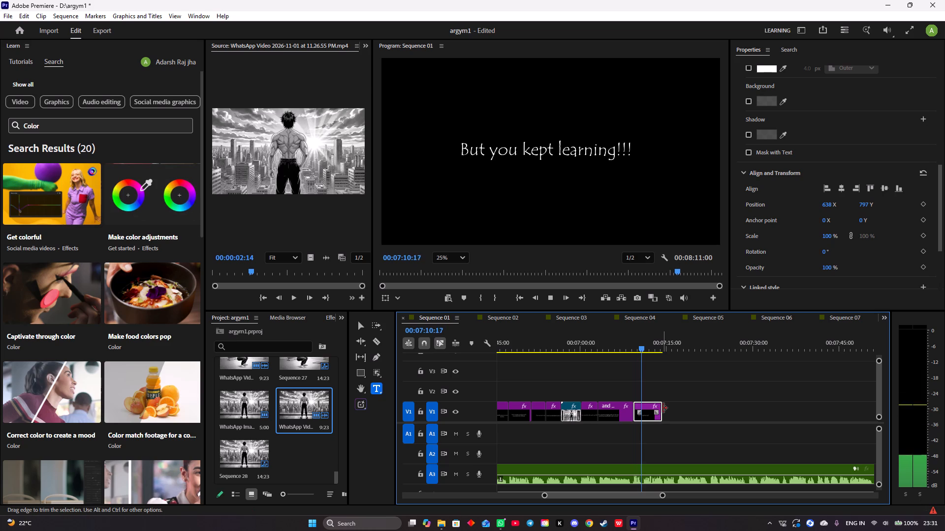
key("space")
left_click_drag(662, 408, 645, 407)
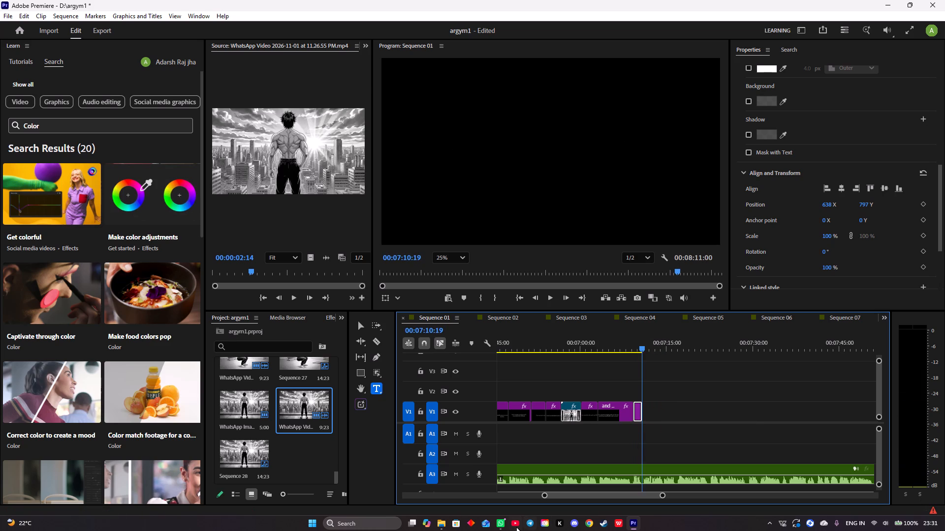
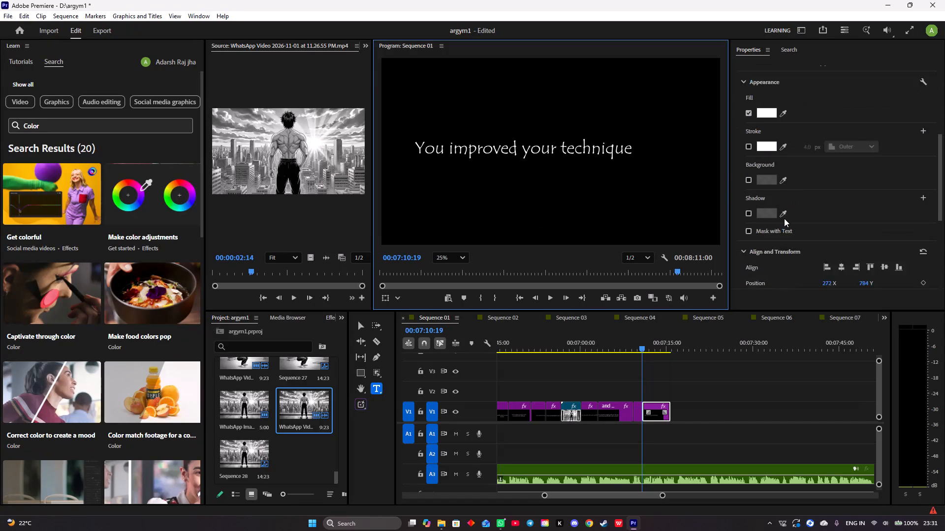
Position the "You improved your technique" title at X 463, Y 823, near the middle of the frame.
left_click_drag(822, 224, 829, 225)
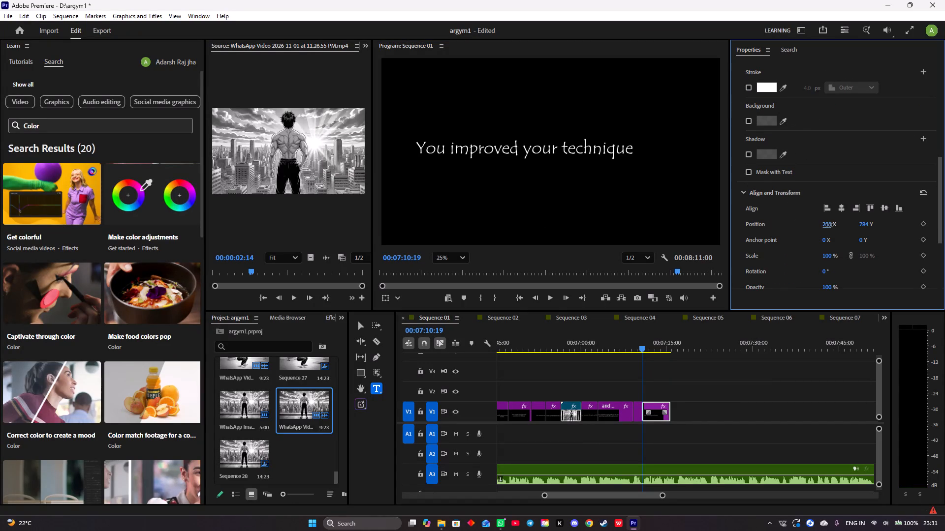
left_click_drag(829, 225, 944, 251)
left_click_drag(861, 223, 882, 223)
Play the transition into the "You improved your technique" title against the audio and trim the title's end to 00:07:12:16.
left_click_drag(644, 347, 635, 346)
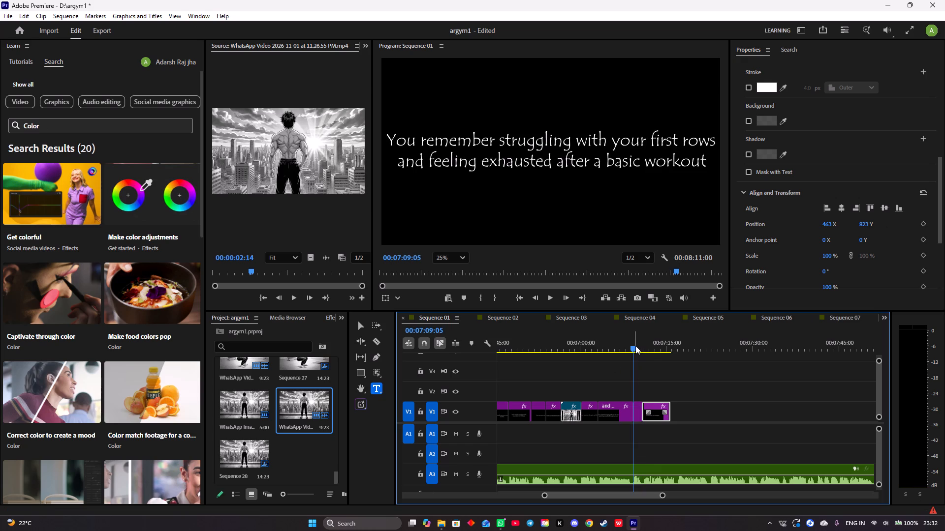
key("space")
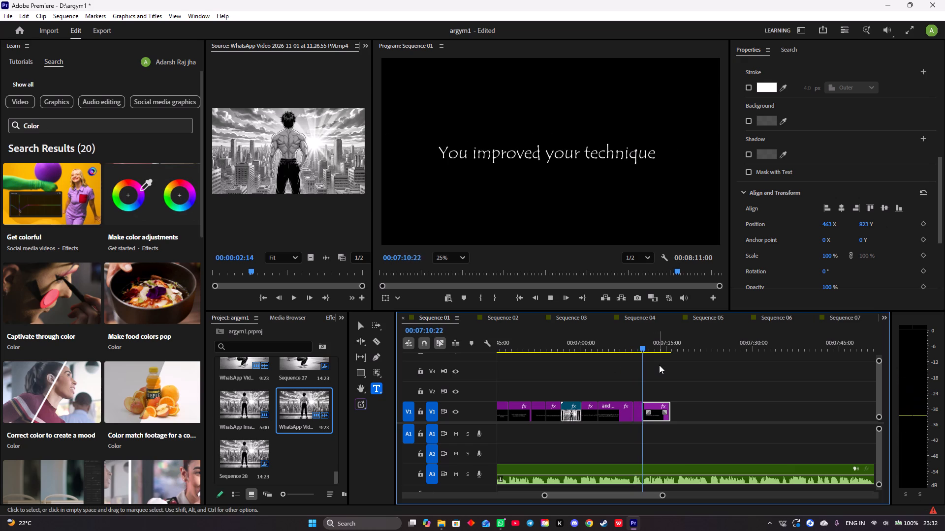
key("space")
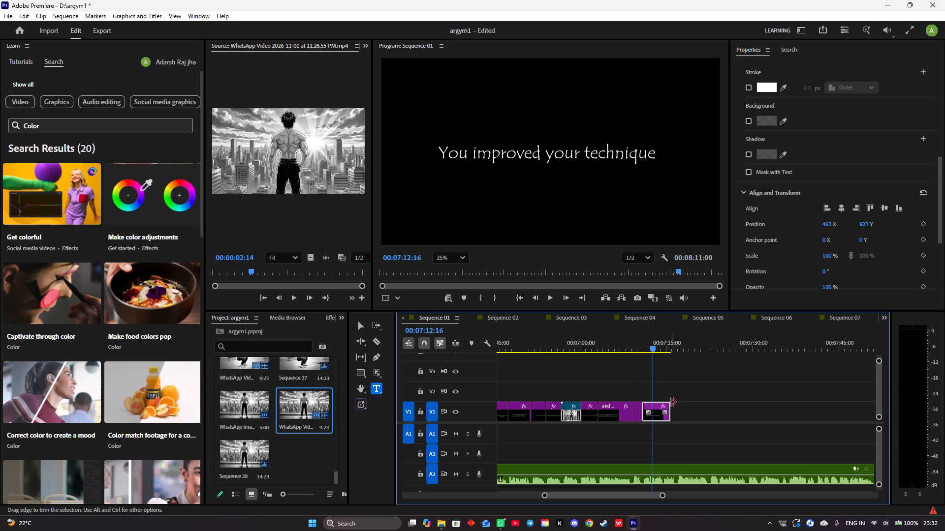
left_click_drag(671, 402, 657, 399)
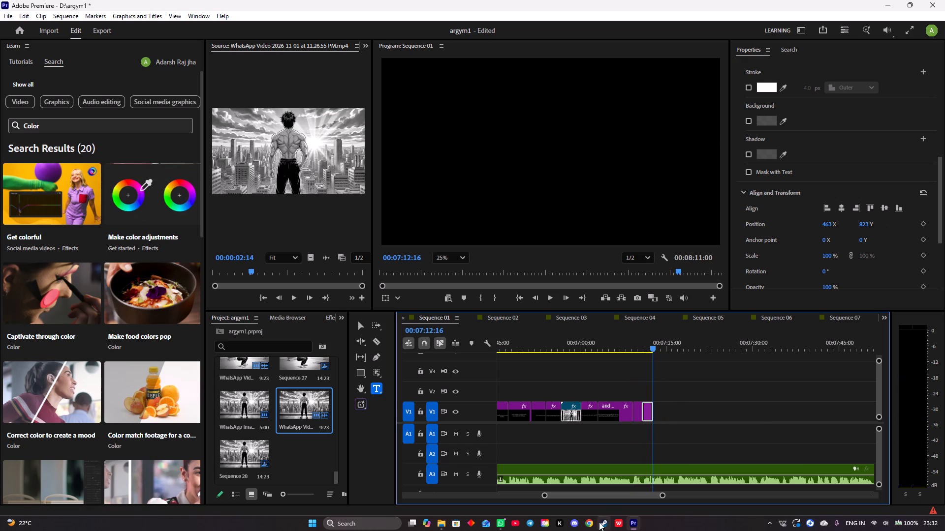
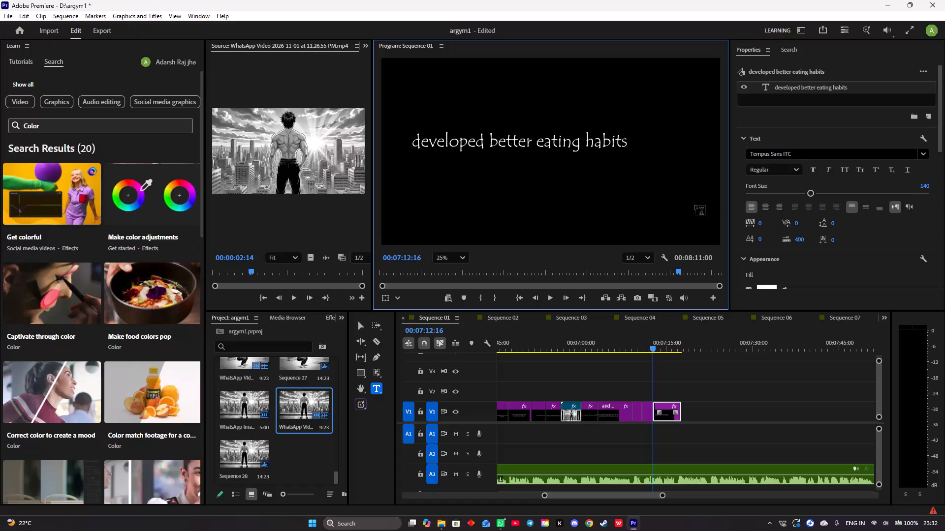
Position the "developed better eating habits" title at X 444, Y 850, near the middle of the frame.
scroll(764, 213, "down", 3)
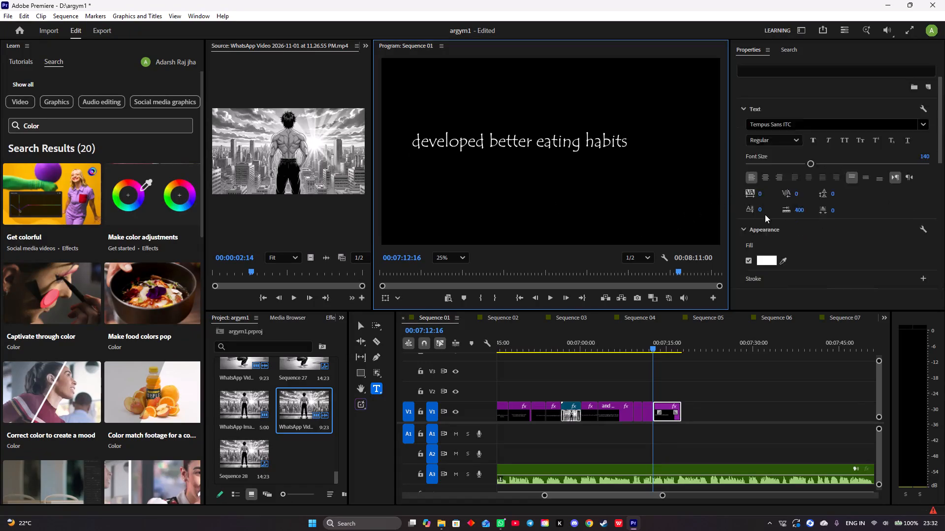
scroll(765, 214, "down", 20)
scroll(765, 214, "down", 3)
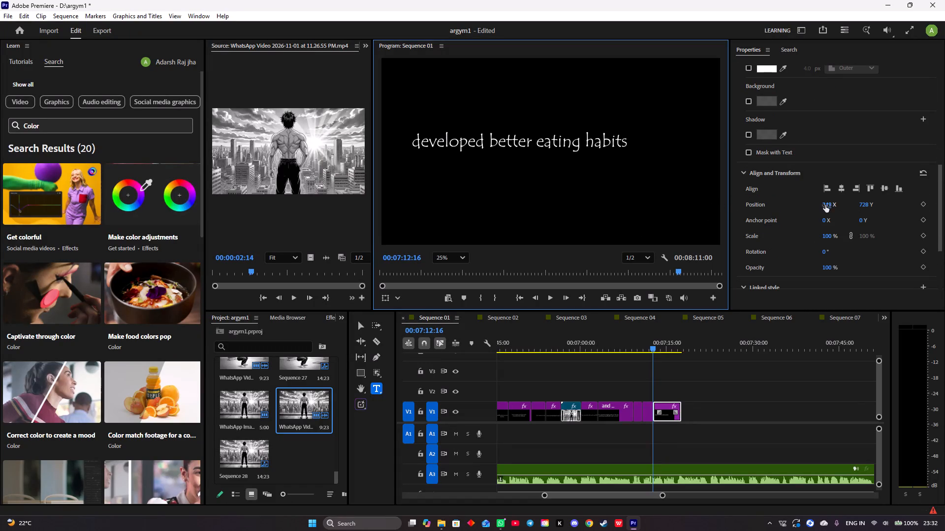
left_click_drag(825, 205, 928, 210)
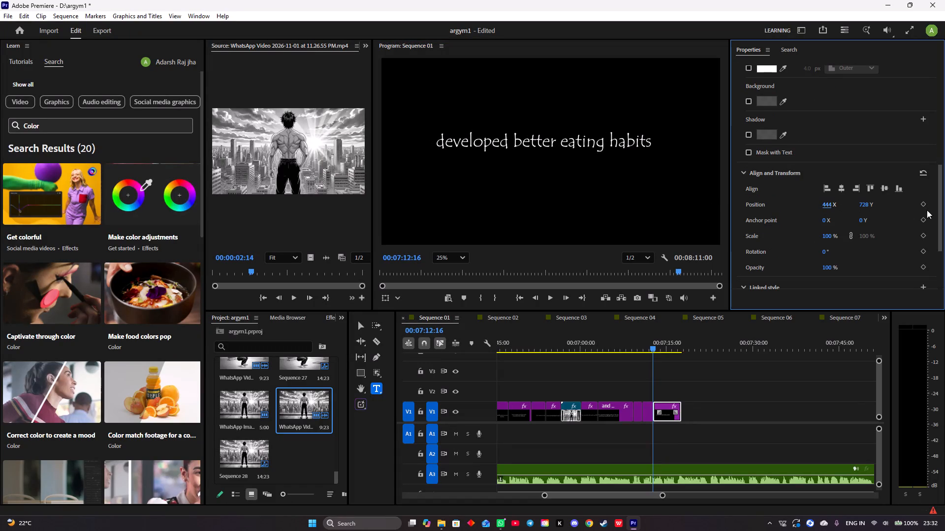
left_click_drag(863, 205, 930, 211)
Play the "developed better eating habits" title against the audio and trim the title's end to 00:07:14:08.
left_click(652, 343)
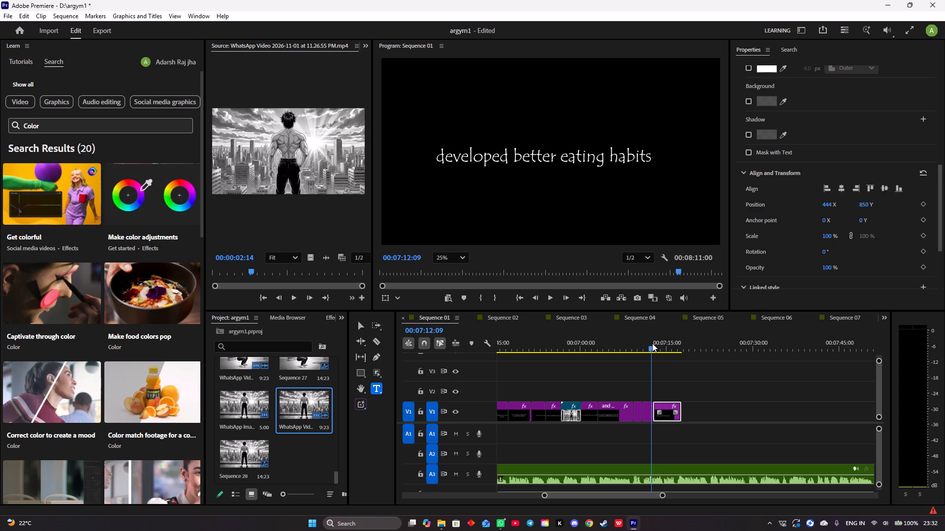
key("space")
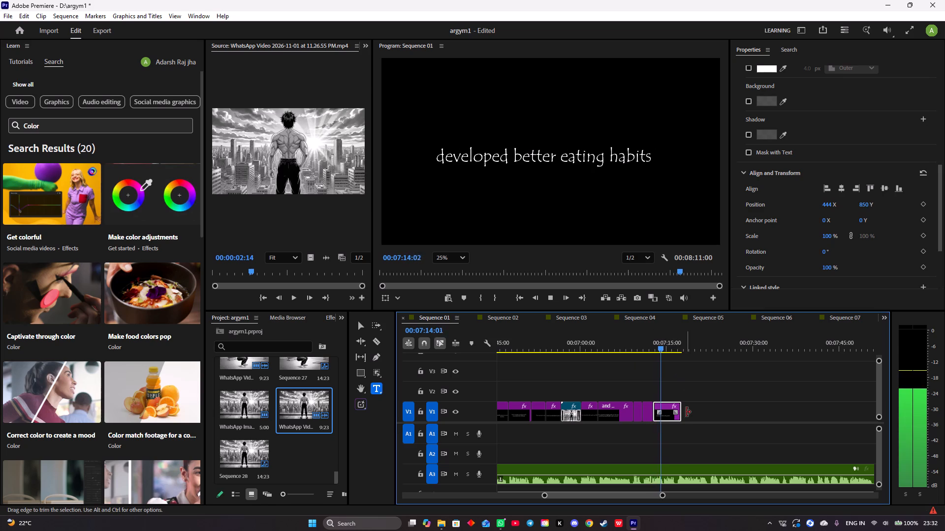
key("space")
left_click_drag(679, 407, 662, 403)
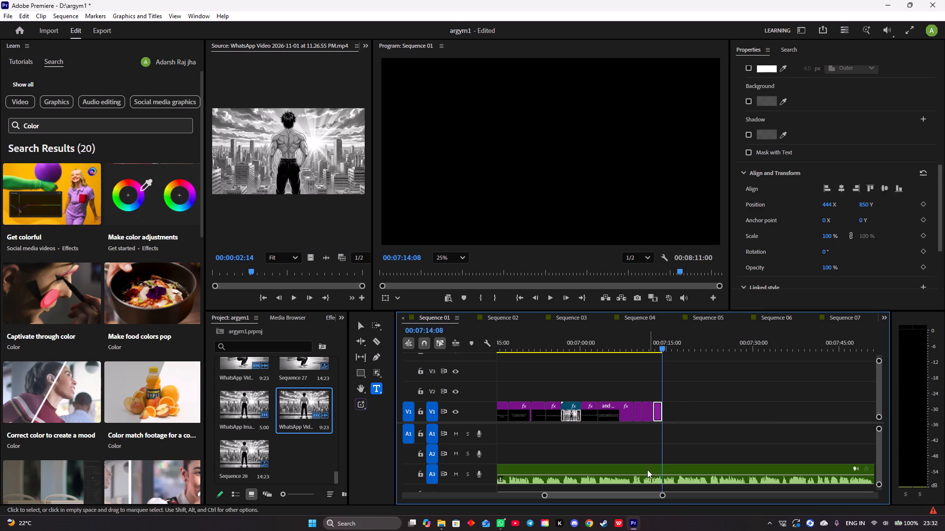
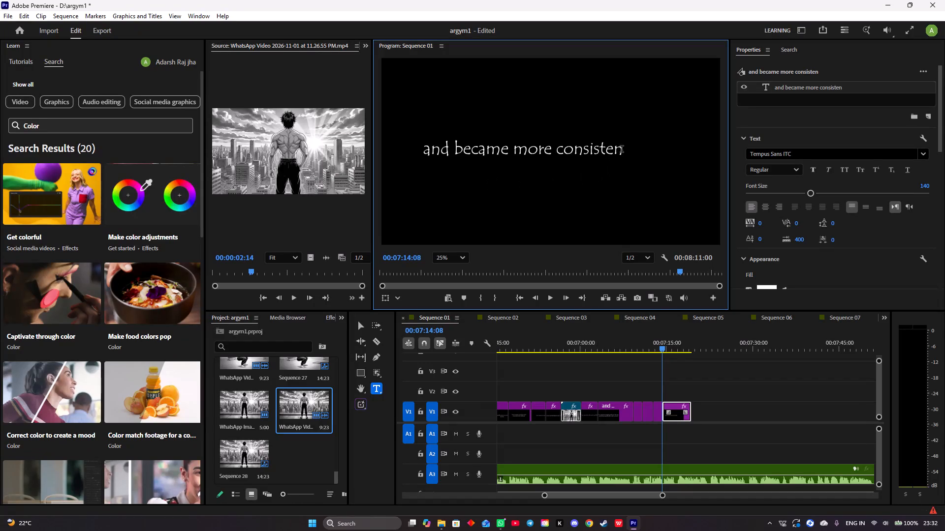
Complete the last word of the new title so it reads "and became more consistent".
left_click(622, 150)
key("t")
Position the "and became more consistent" title at X 488, Y 840, near the middle of the frame.
scroll(771, 194, "down", 7)
scroll(772, 199, "down", 20)
scroll(772, 199, "down", 7)
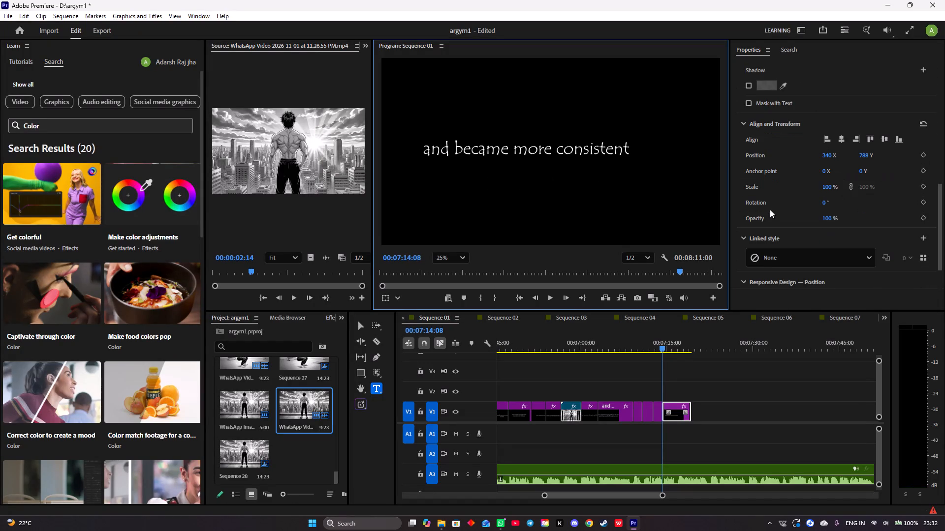
scroll(770, 209, "down", 8)
left_click_drag(828, 104, 897, 110)
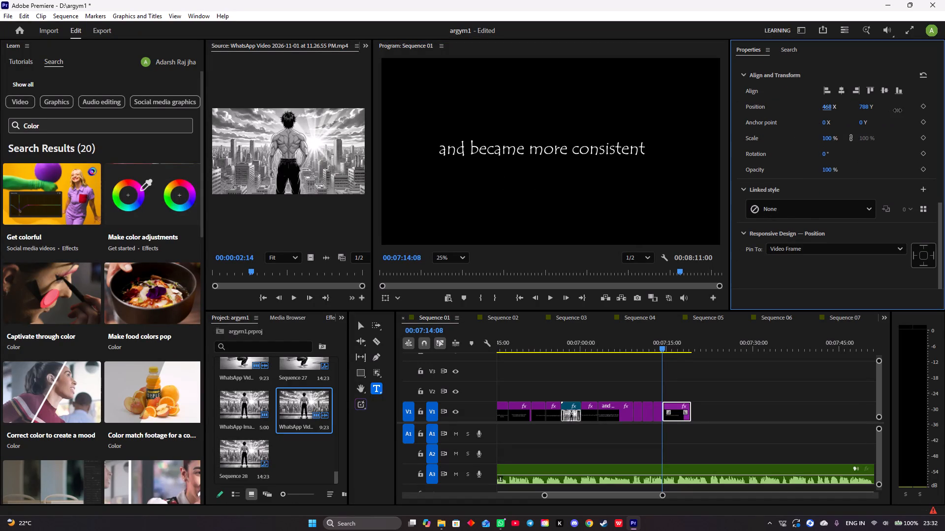
left_click_drag(897, 110, 910, 113)
left_click_drag(862, 106, 870, 107)
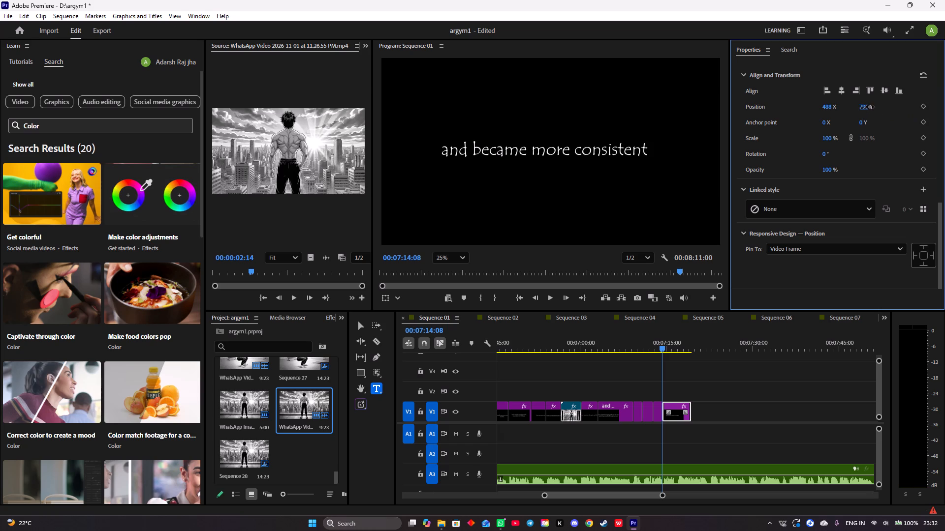
left_click_drag(870, 107, 888, 105)
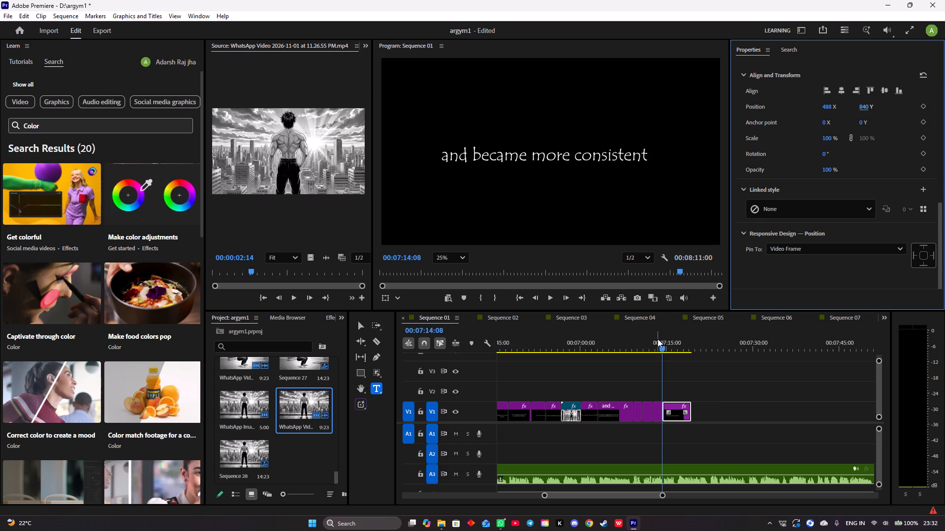
Play the "and became more consistent" title against the audio and trim the title's end to 00:07:16:17.
left_click(662, 344)
key("space")
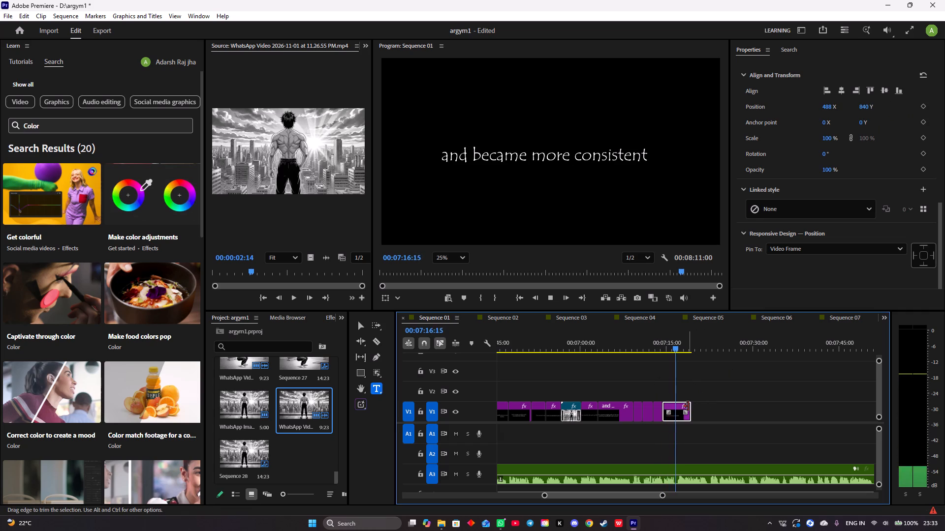
key("space")
left_click_drag(690, 406, 676, 406)
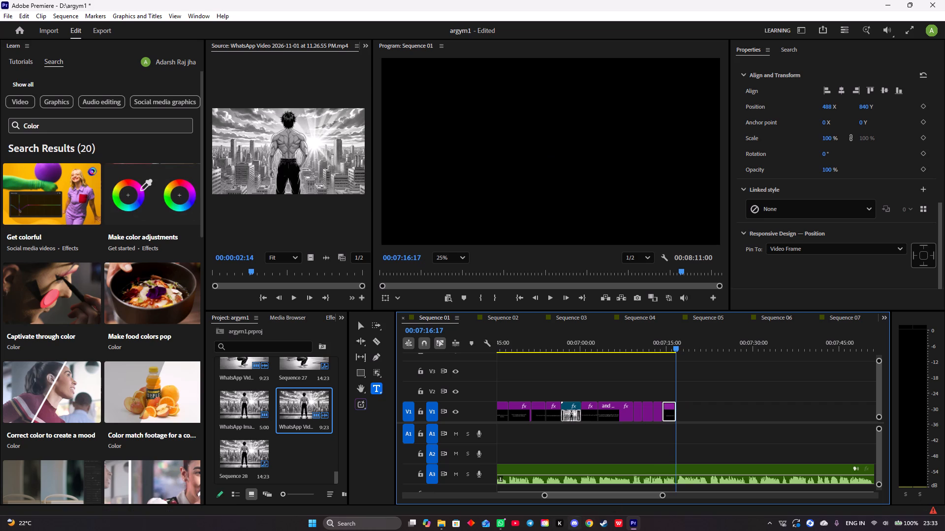
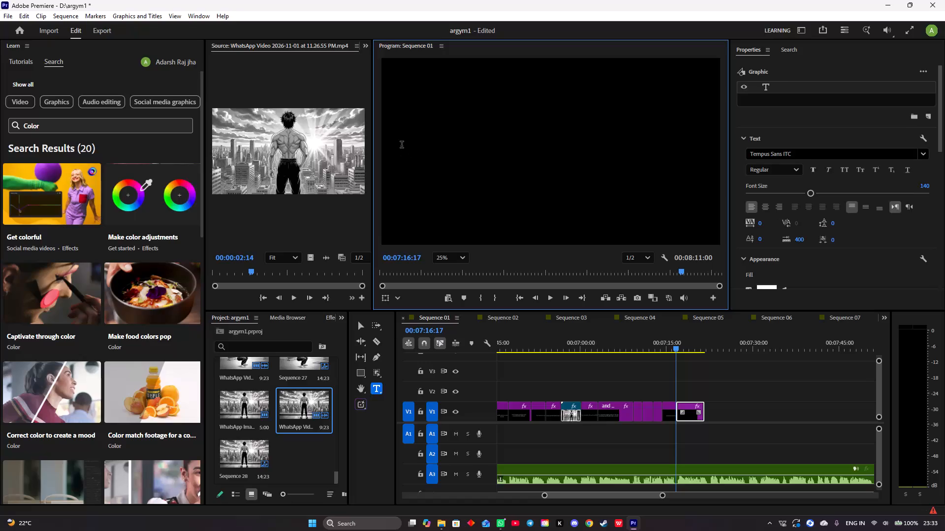
Paste the copied line "Slowly, you started noticing improvements" into the new empty title.
key("ctrl+v")
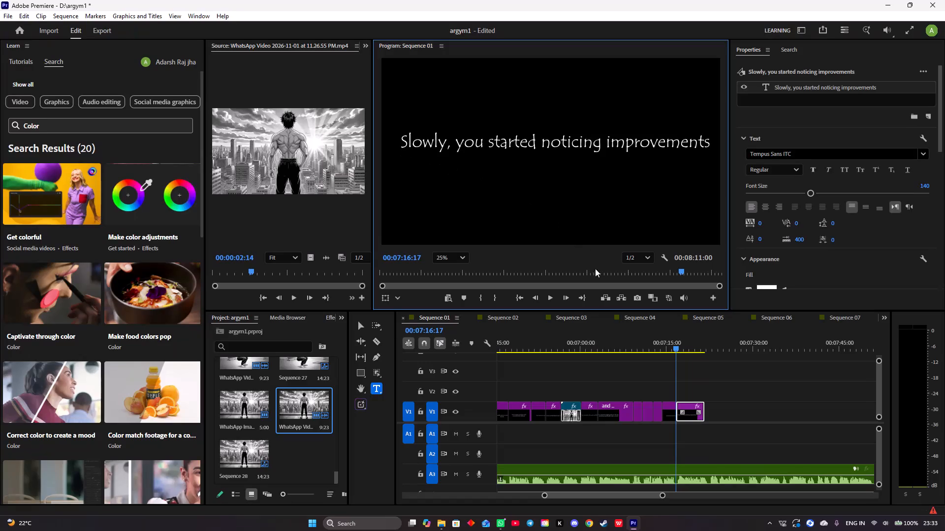
Position the "Slowly, you started noticing improvements" title at X 122, Y 843, near the middle of the frame.
scroll(813, 228, "down", 19)
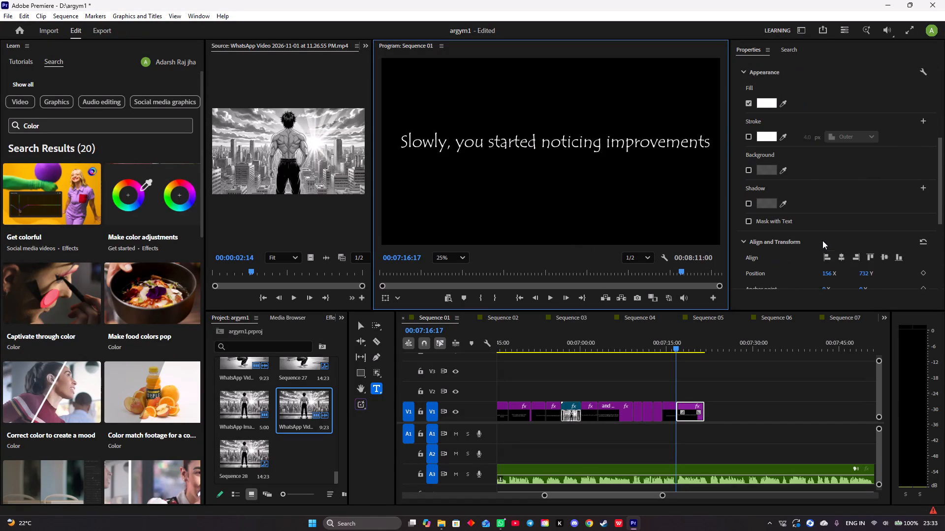
scroll(822, 240, "down", 2)
left_click_drag(824, 253, 814, 254)
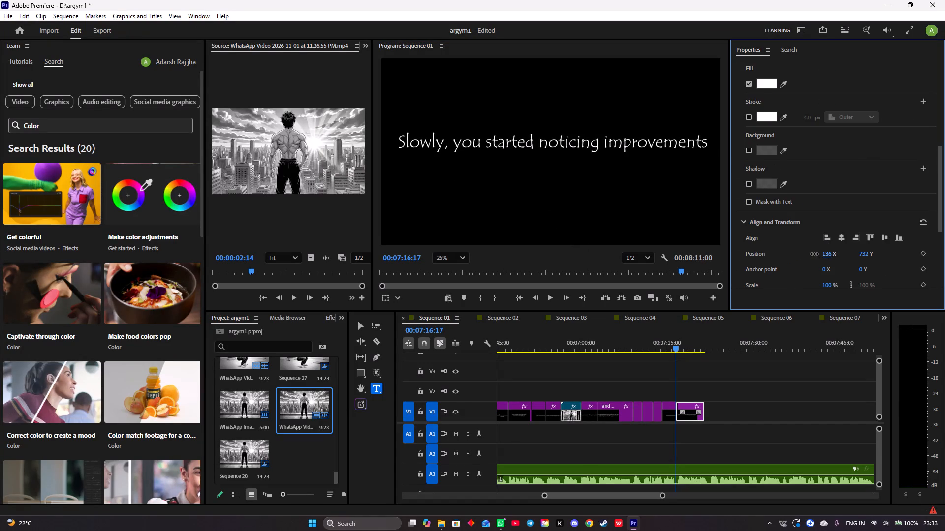
left_click_drag(814, 254, 817, 254)
left_click_drag(863, 253, 914, 249)
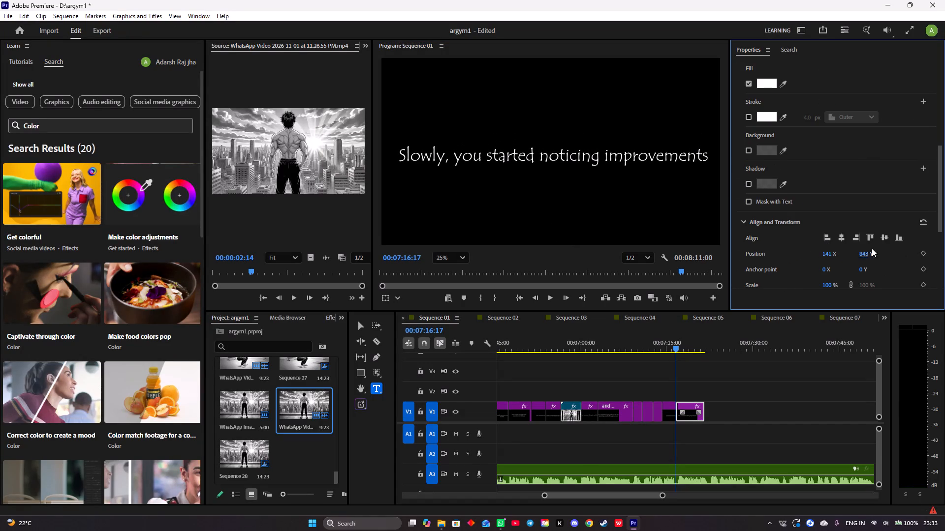
left_click_drag(826, 255, 815, 254)
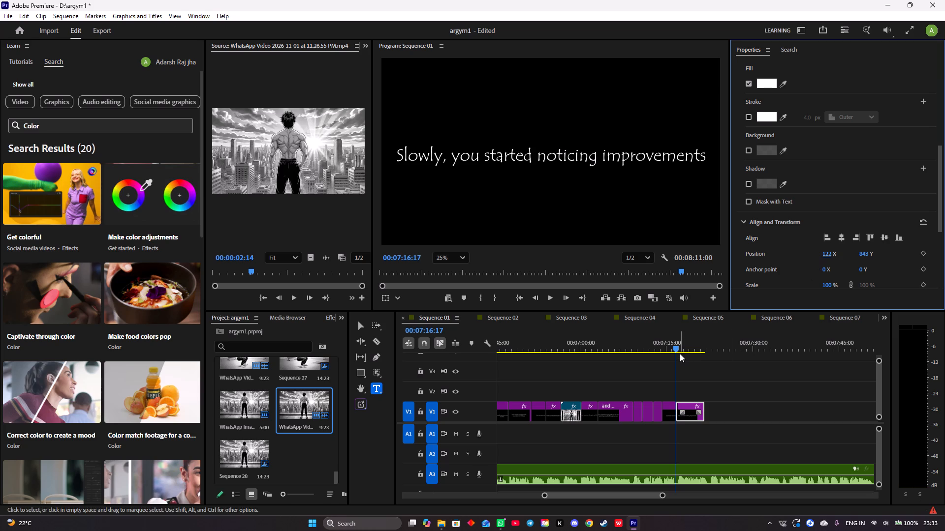
Play the "Slowly, you started noticing improvements" title against the audio and trim the title's end to 00:07:20:01.
left_click(672, 349)
key("space")
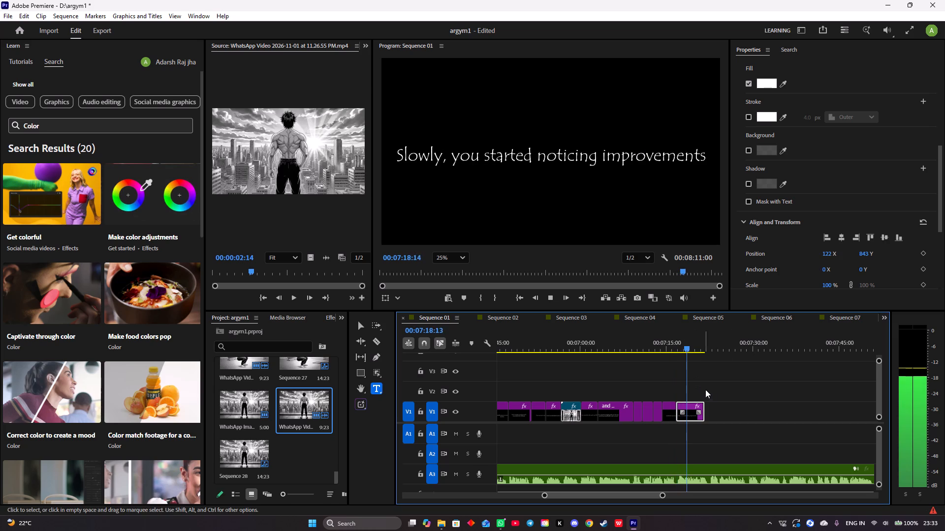
key("space")
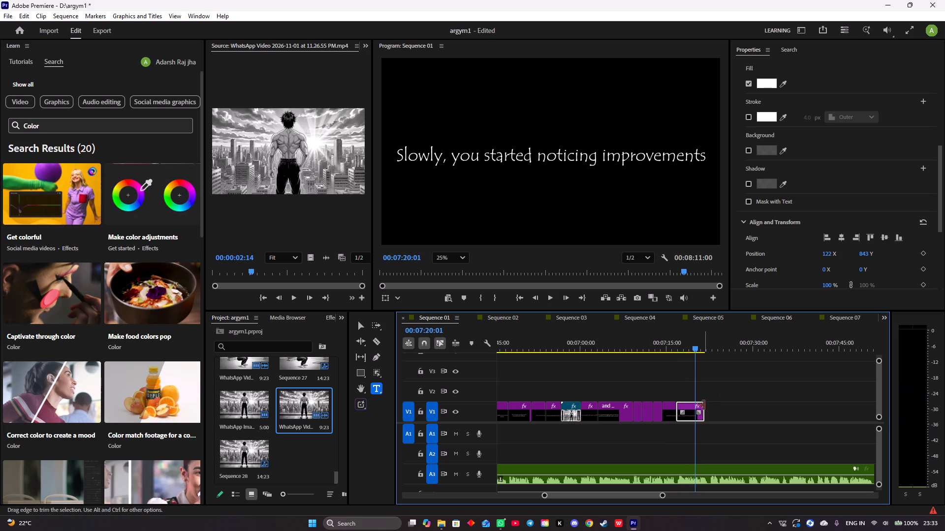
left_click_drag(704, 405, 698, 408)
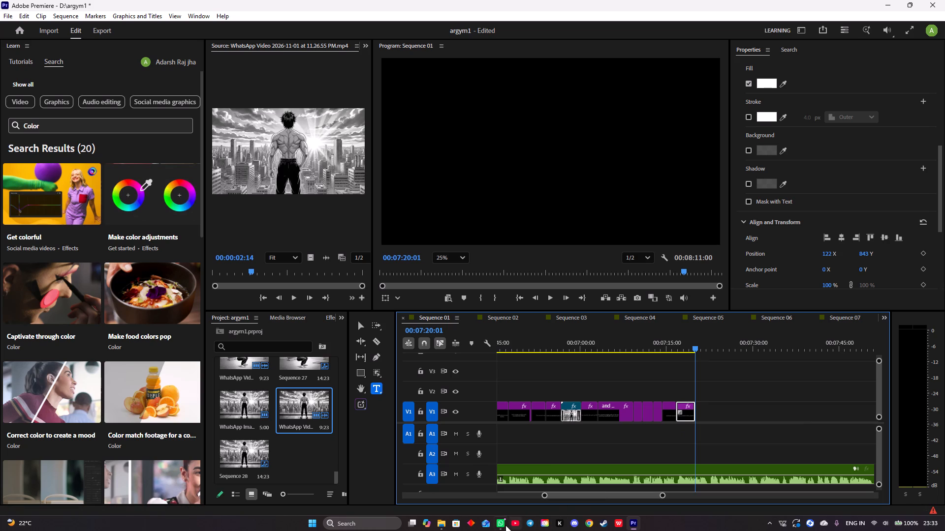
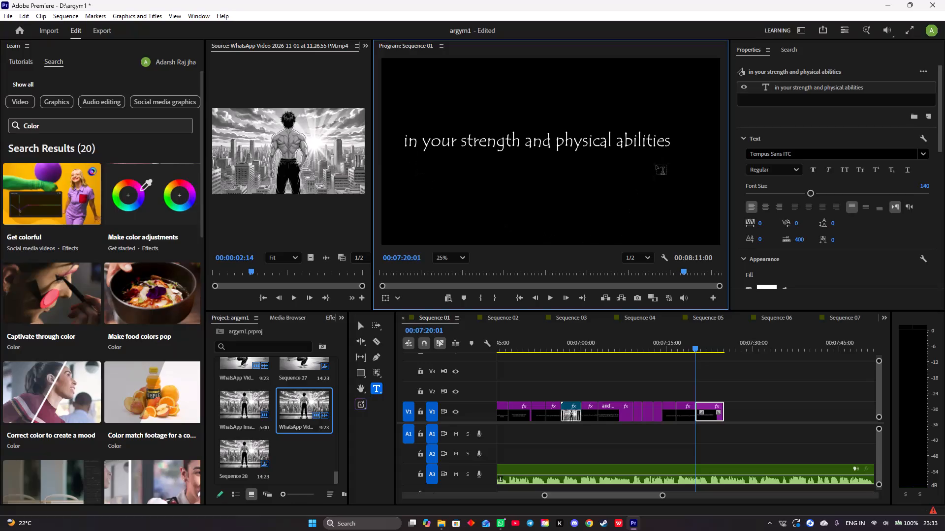
Position the "in your strength and physical abilities" title at X 285, Y 847, near the middle of the frame.
scroll(756, 220, "down", 6)
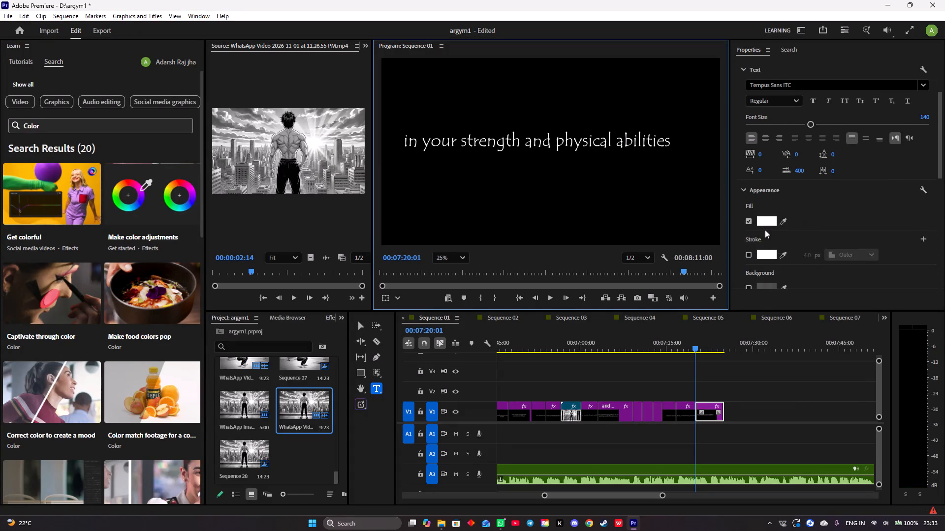
scroll(765, 230, "down", 20)
scroll(765, 230, "down", 3)
left_click_drag(826, 172, 826, 173)
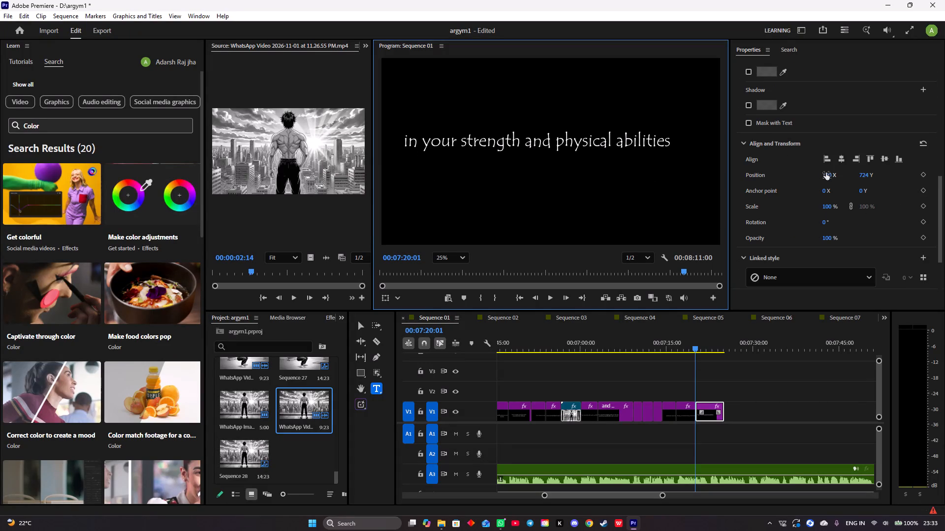
left_click_drag(826, 173, 872, 173)
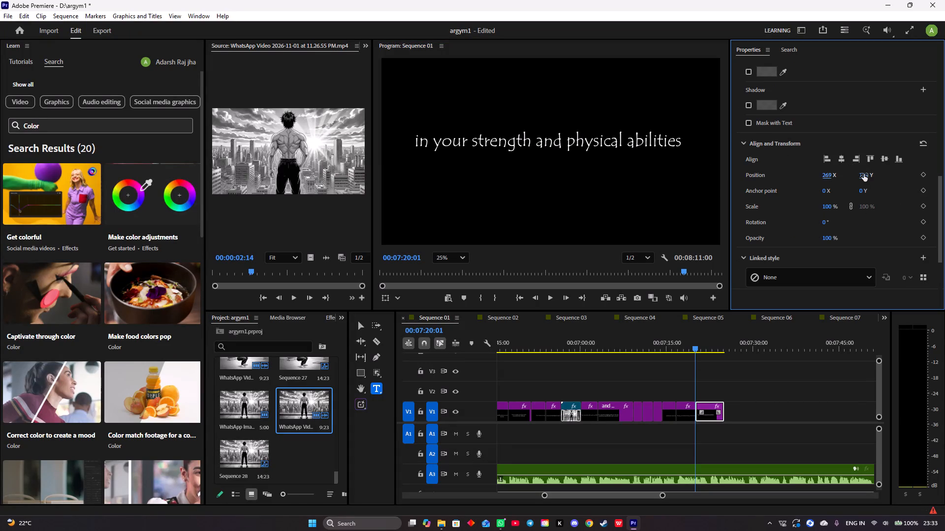
left_click_drag(863, 175, 944, 201)
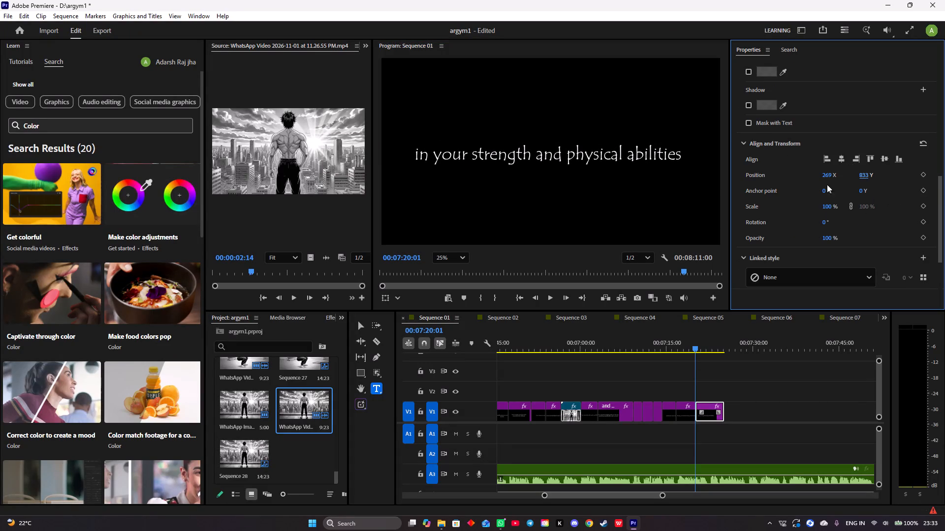
left_click_drag(823, 173, 837, 177)
left_click_drag(860, 176, 869, 177)
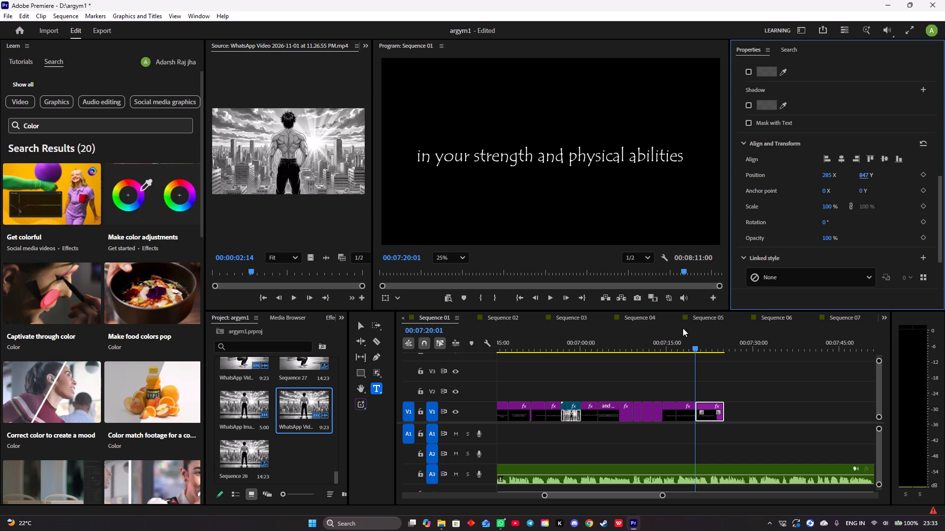
Play the "in your strength and physical abilities" title against the audio and trim the title's end to 00:07:22:05.
left_click_drag(692, 345, 687, 345)
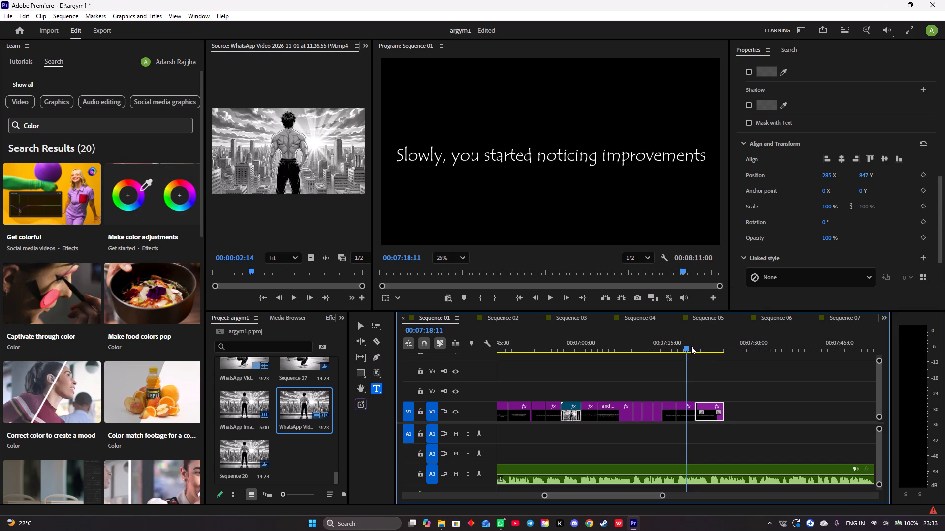
key("space")
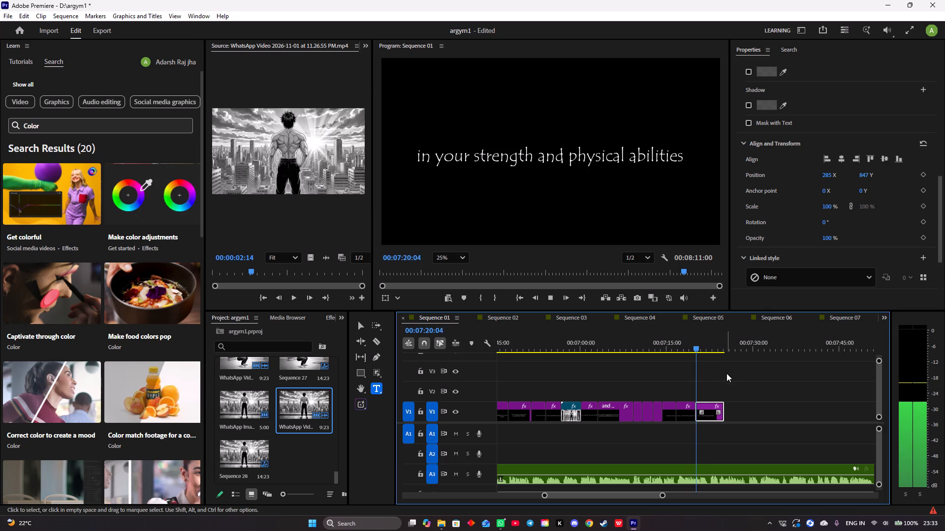
key("space")
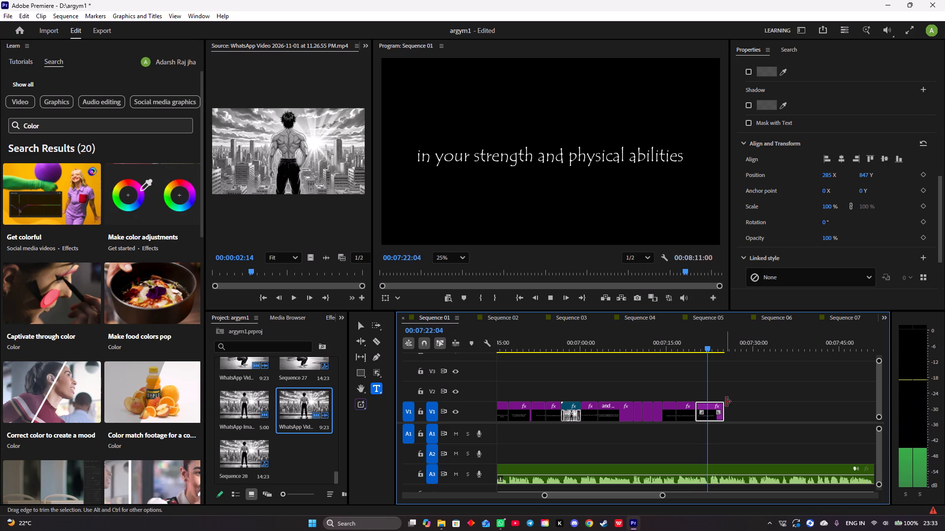
left_click_drag(723, 406, 711, 403)
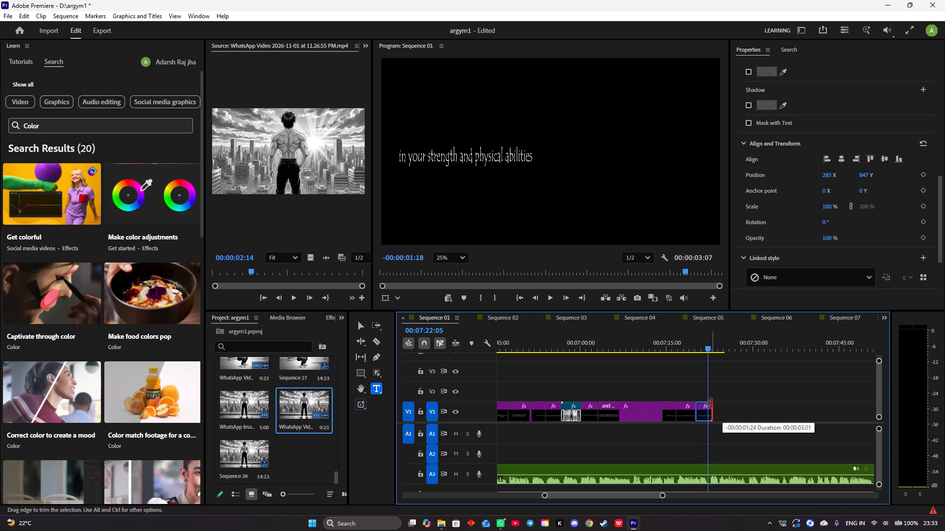
left_click_drag(711, 403, 708, 402)
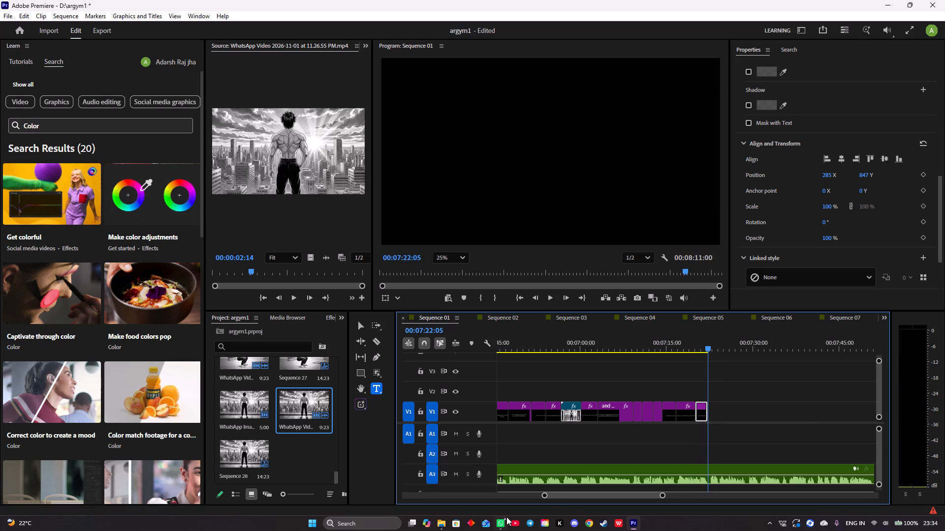
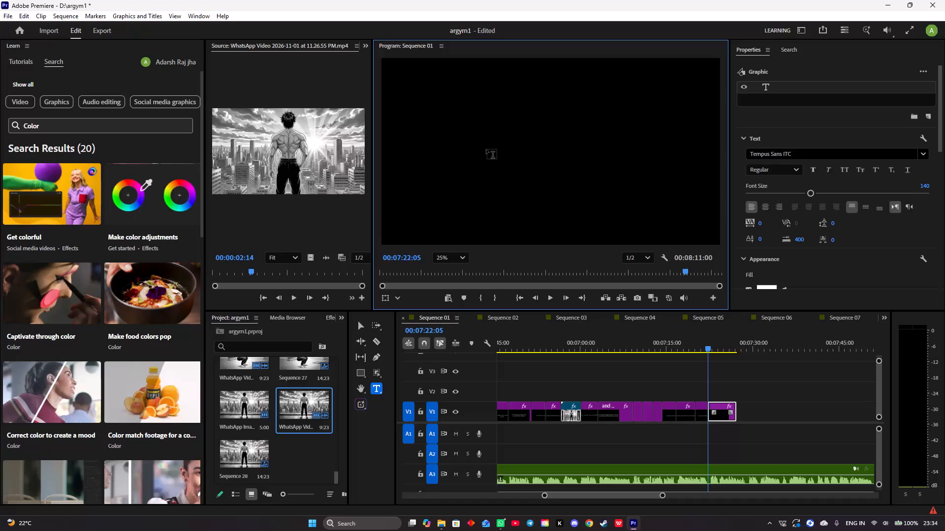
Enter "And eventually" as the text of the new title at 00:07:22:05.
key("ctrl+v")
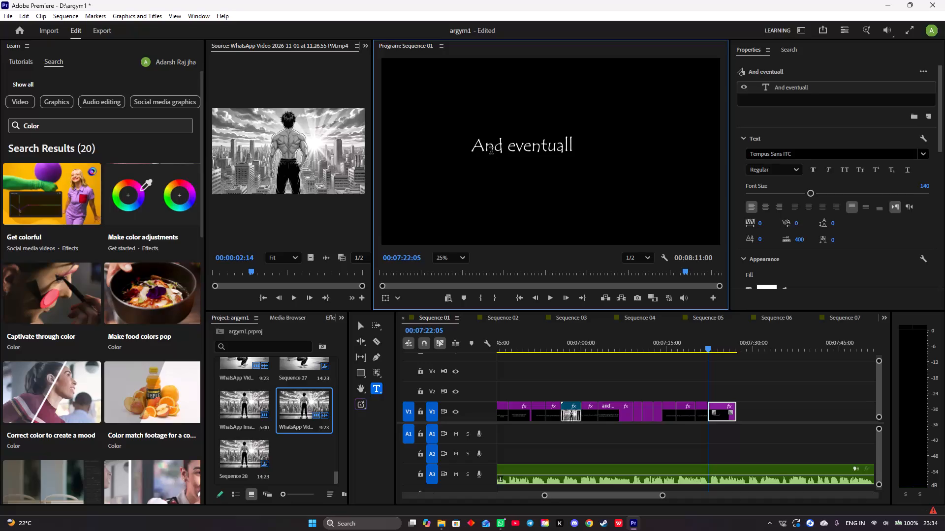
key("y")
Position the "And eventually" title at X 902, Y 823, near the middle of the frame.
scroll(759, 205, "down", 4)
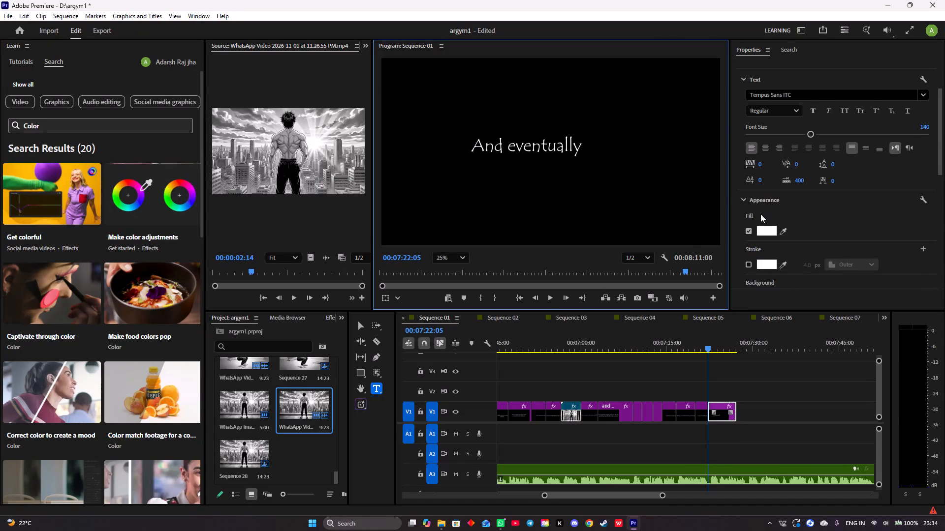
scroll(760, 214, "down", 20)
scroll(760, 214, "down", 3)
left_click_drag(826, 193, 927, 208)
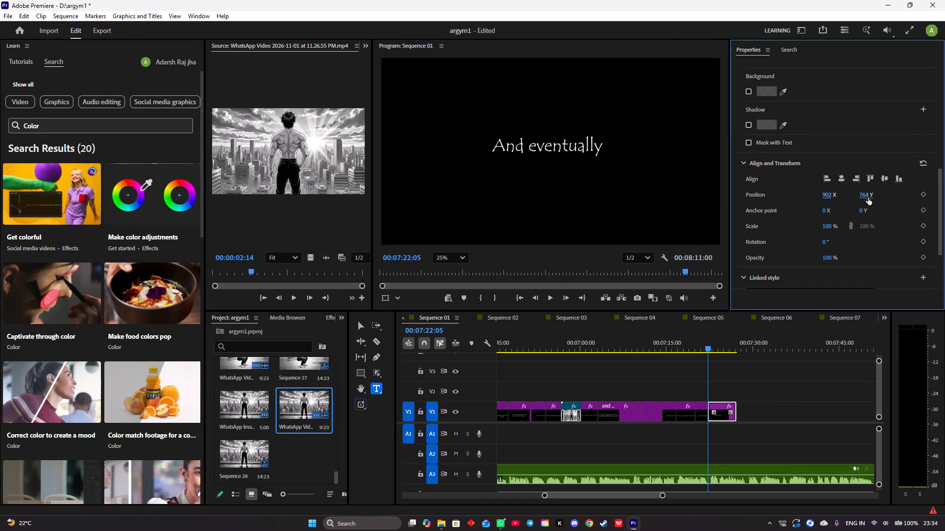
left_click_drag(864, 195, 902, 203)
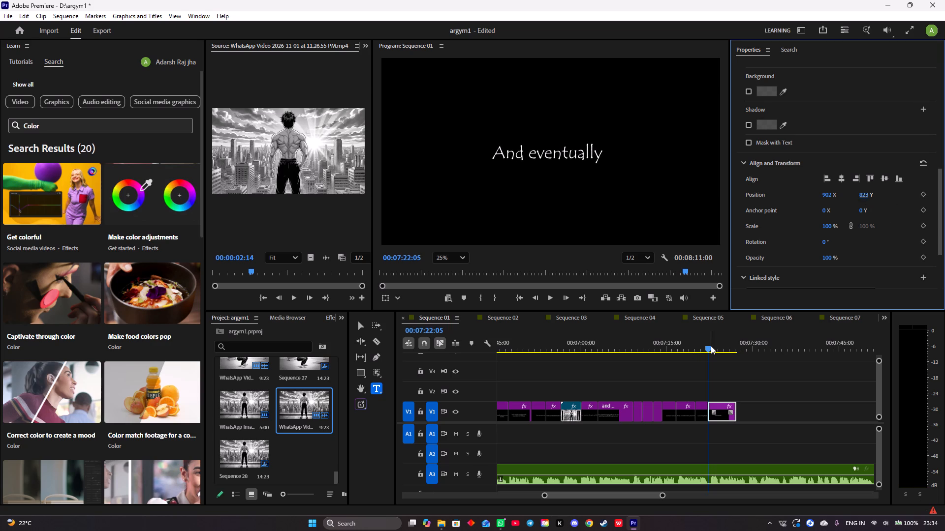
Play the "And eventually" title against the audio and trim the title's end to 00:07:24:02.
left_click_drag(710, 348, 701, 346)
key("space")
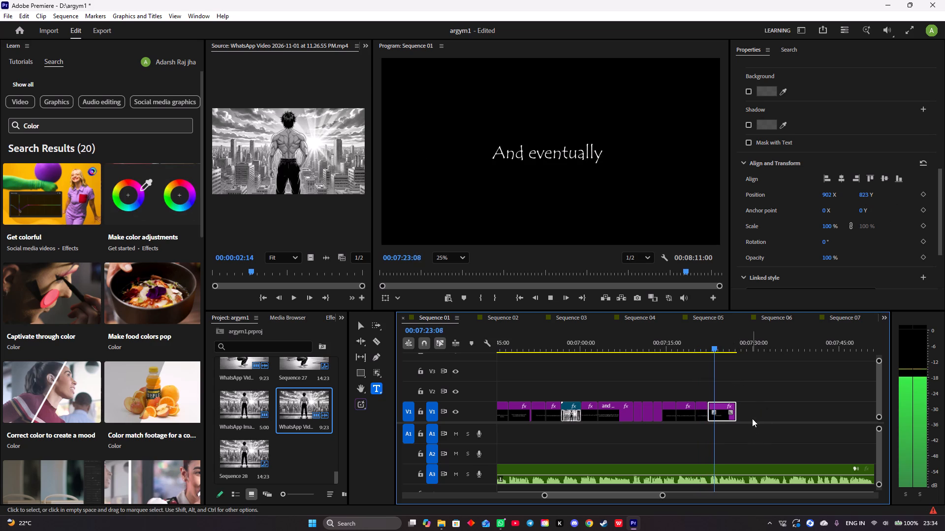
key("space")
left_click_drag(735, 410, 721, 410)
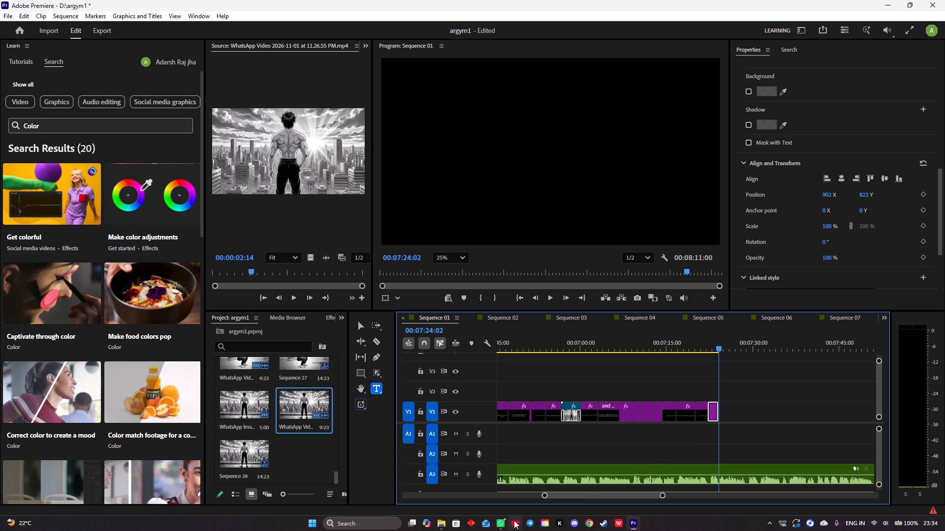
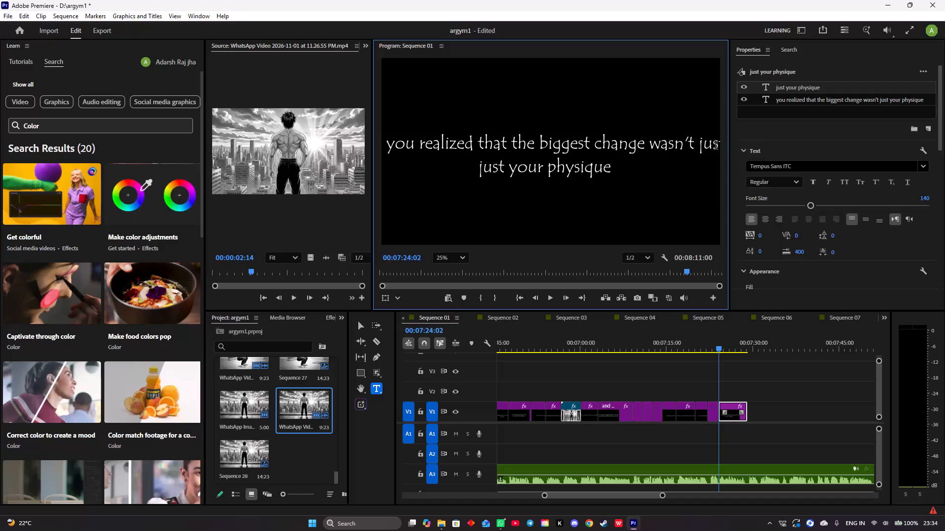
Delete the trailing "just your physique" from the upper text line so it reads "you realized that the biggest change wasn't".
left_click(716, 147)
key("BackSpace")
key("BackSpace")
key("BackSpace")
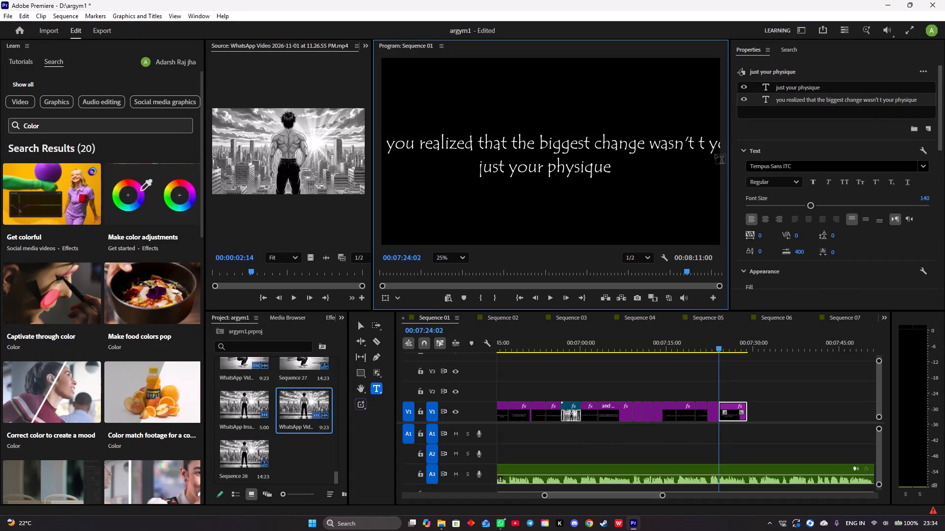
key("Right")
key("Right")
key("Right")
key("Right")
key("BackSpace")
key("BackSpace")
key("BackSpace")
key("Right")
key("Right")
key("Right")
key("Right")
key("BackSpace")
key("BackSpace")
key("BackSpace")
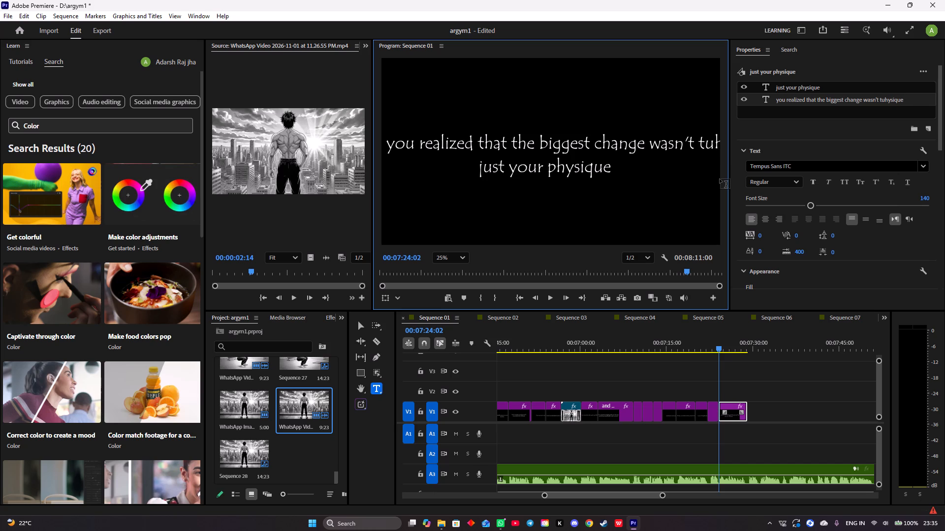
key("Right")
key("Right")
key("Right")
key("BackSpace")
key("BackSpace")
key("BackSpace")
key("Right")
key("Right")
key("Right")
key("BackSpace")
key("Right")
key("BackSpace")
key("BackSpace")
key("BackSpace")
key("BackSpace")
key("BackSpace")
left_click(622, 170)
Shift the "you realized that the biggest change wasn't" line horizontally to X 92 to centre it in the frame.
left_click(610, 150)
scroll(738, 206, "down", 12)
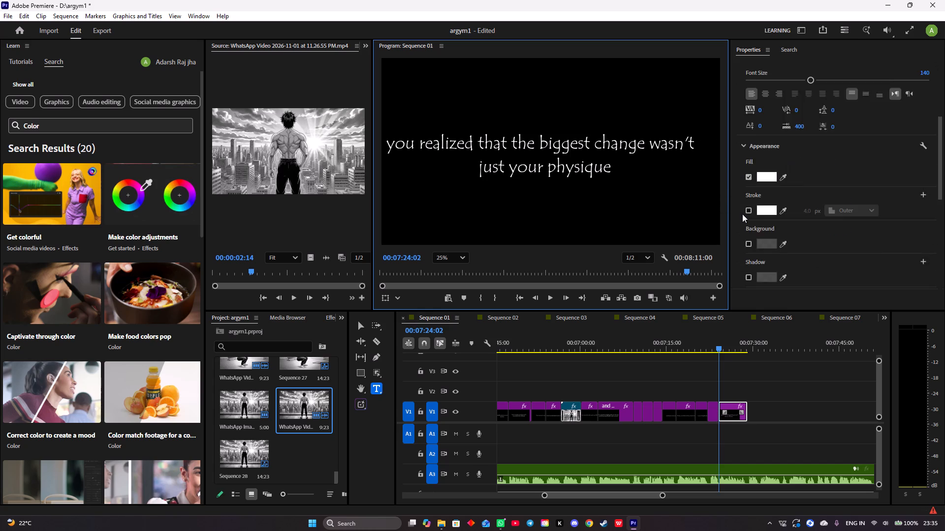
scroll(742, 214, "down", 13)
left_click_drag(826, 238, 854, 237)
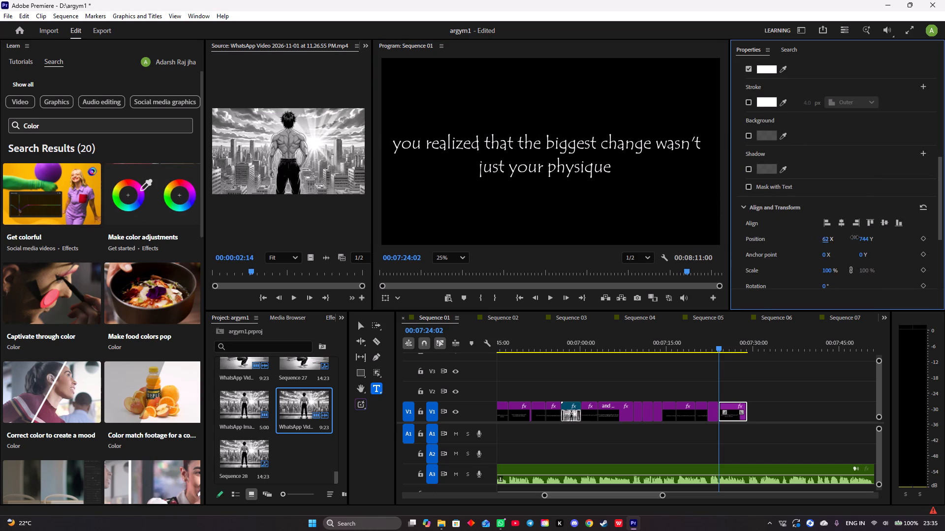
left_click_drag(854, 237, 873, 242)
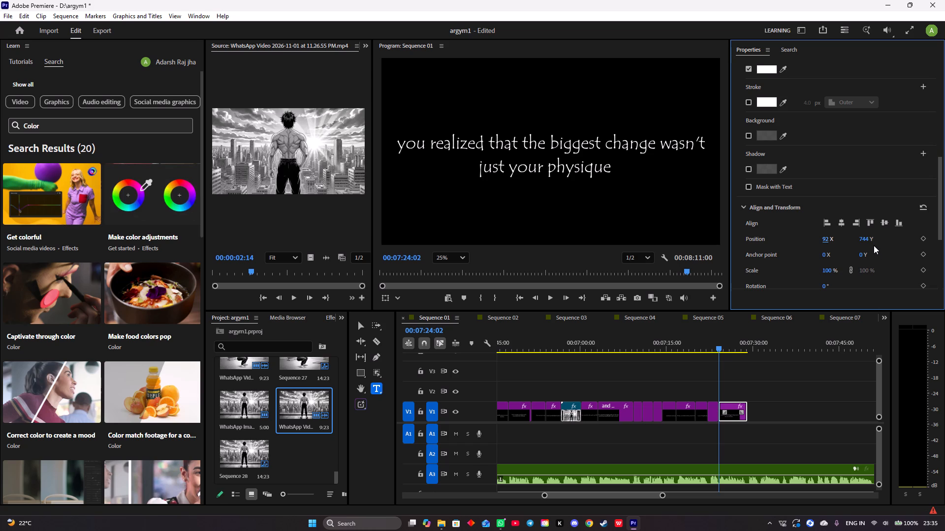
Position the "just your physique" line at X 758, Y 943, beneath the upper line.
left_click(590, 165)
scroll(780, 235, "down", 6)
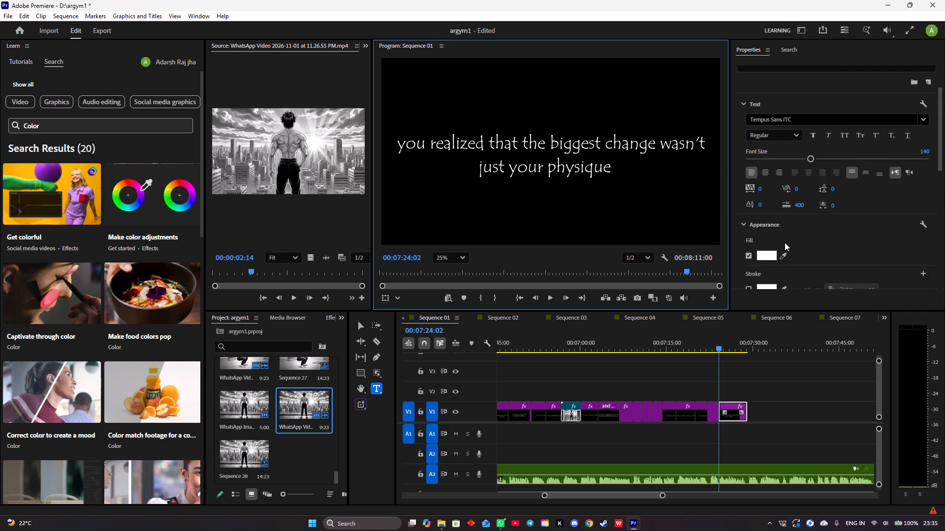
scroll(785, 242, "down", 19)
left_click_drag(825, 238, 829, 238)
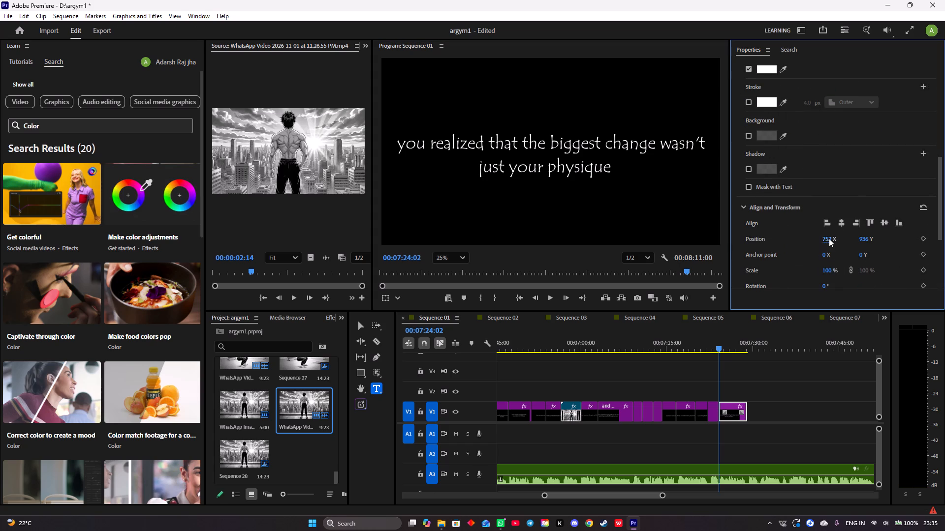
left_click_drag(829, 238, 835, 245)
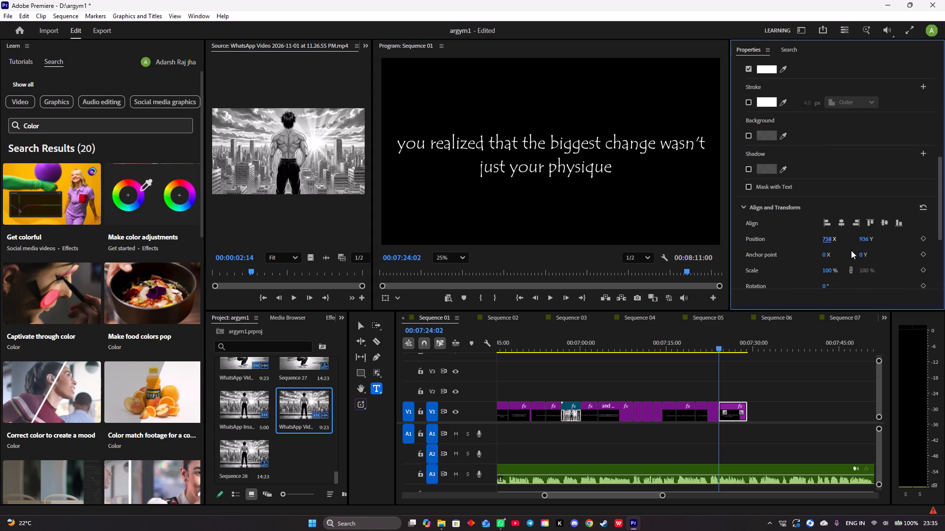
left_click_drag(859, 239, 864, 239)
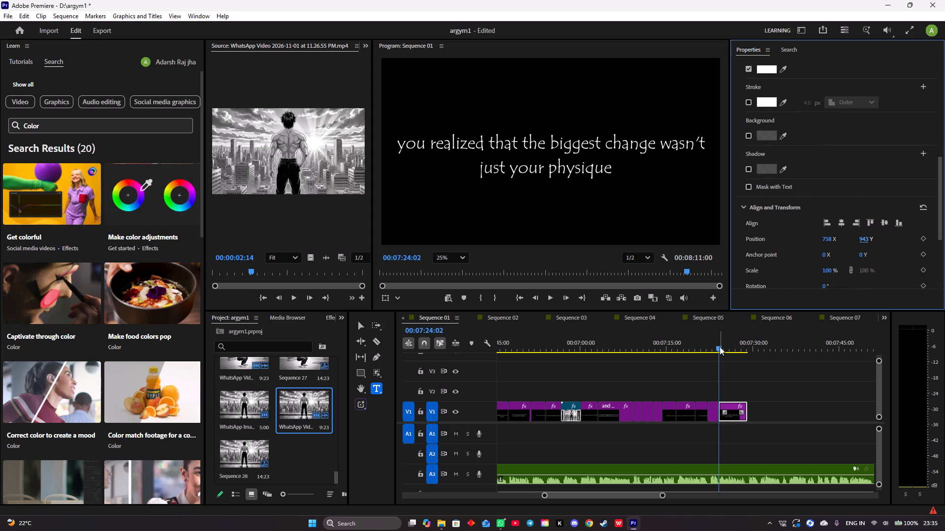
Play the two-line title against the audio from 00:07:24:02 to the title's end.
left_click(719, 347)
key("space")
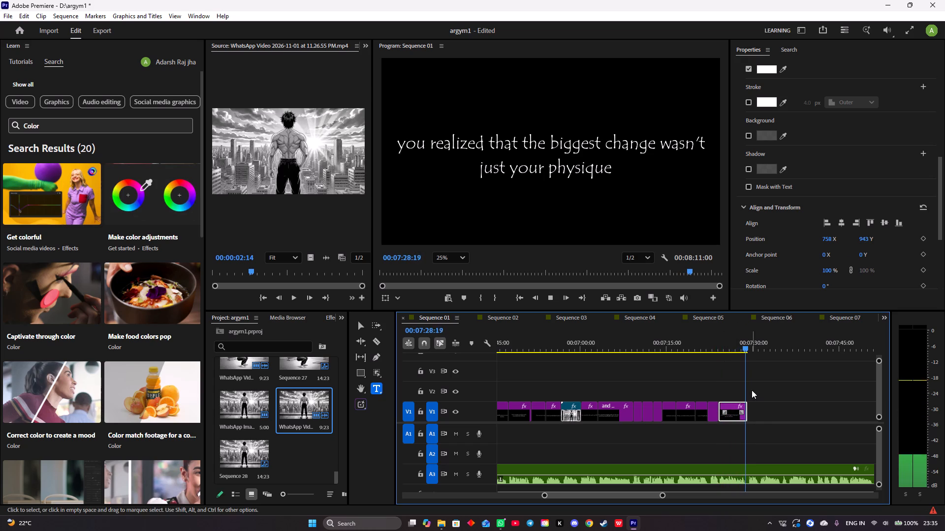
key("space")
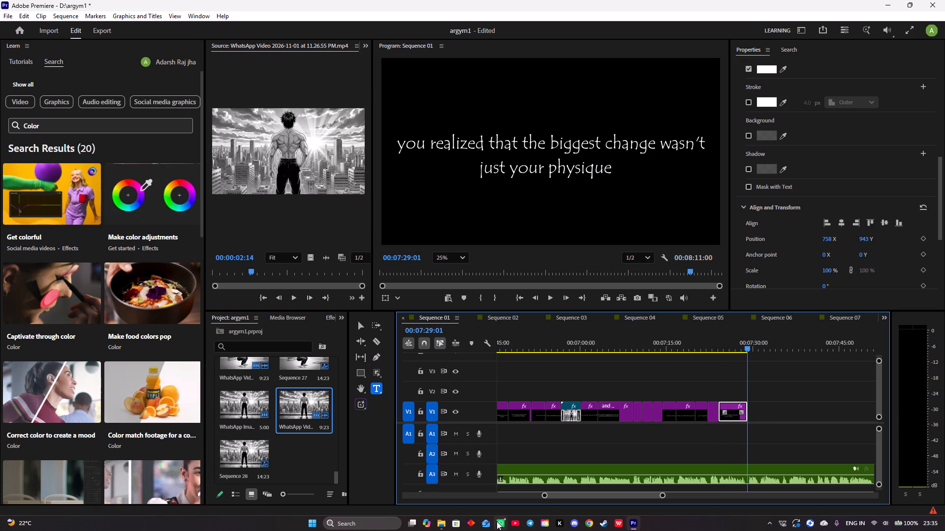
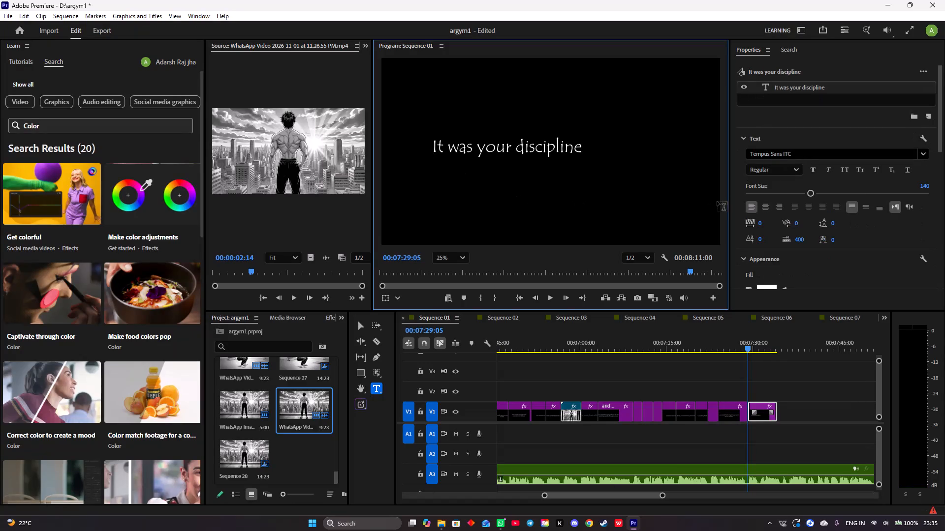
Centre the "It was your discipline" title in the frame by setting its position to X 711, Y 865.
scroll(767, 221, "down", 20)
scroll(767, 221, "down", 6)
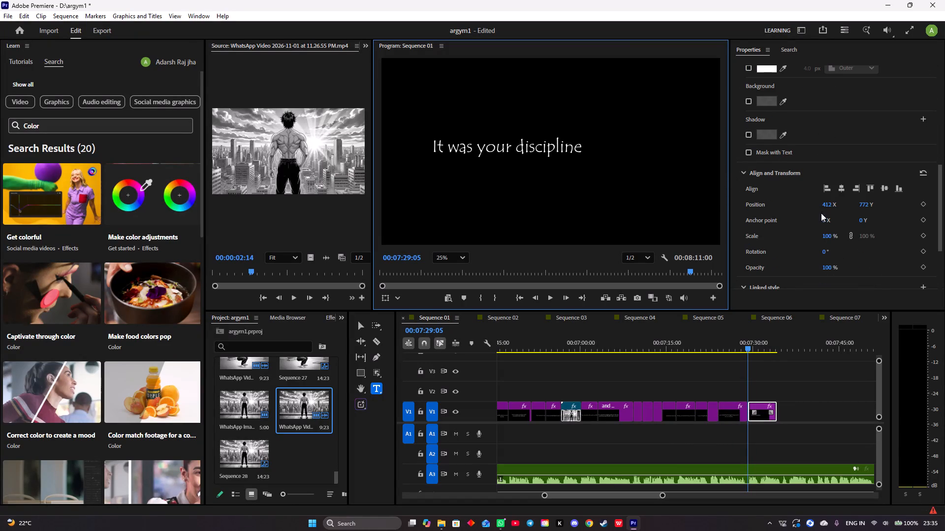
left_click_drag(826, 202, 923, 216)
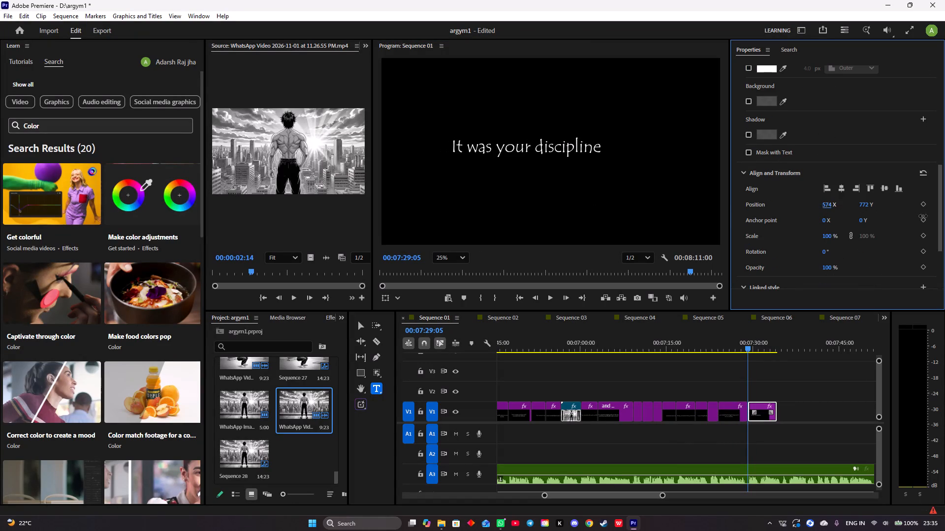
left_click_drag(923, 216, 944, 217)
left_click_drag(826, 206, 875, 211)
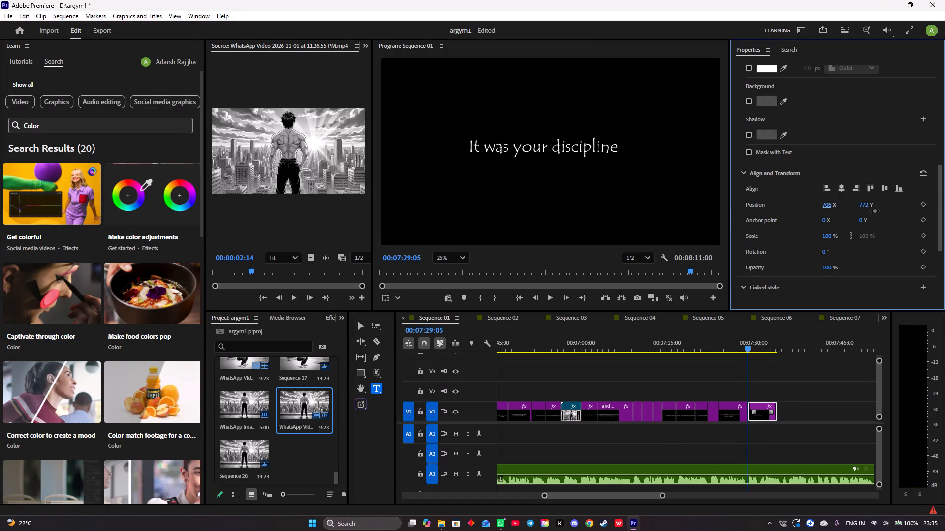
left_click_drag(875, 211, 877, 211)
left_click_drag(863, 204, 916, 210)
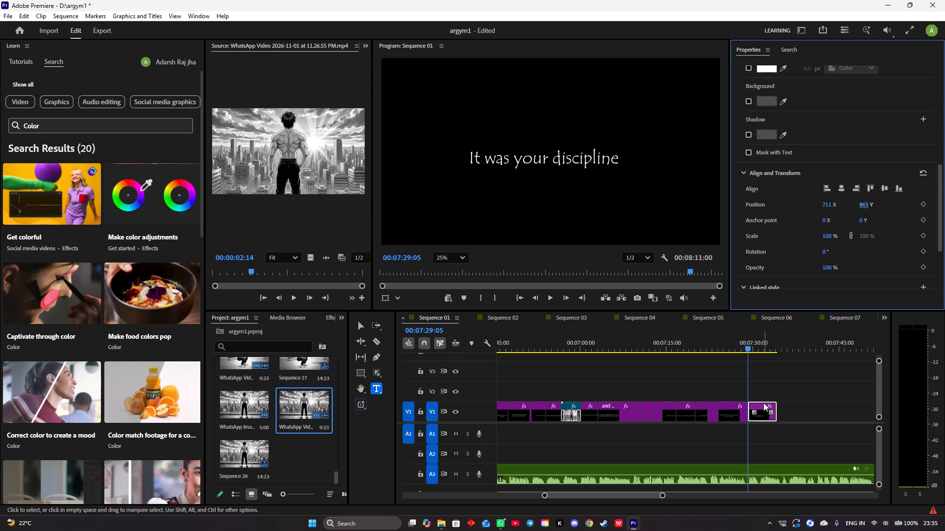
Play the "It was your discipline" title against the audio and trim its clip end back to 00:07:30:24.
left_click(749, 382)
key("space")
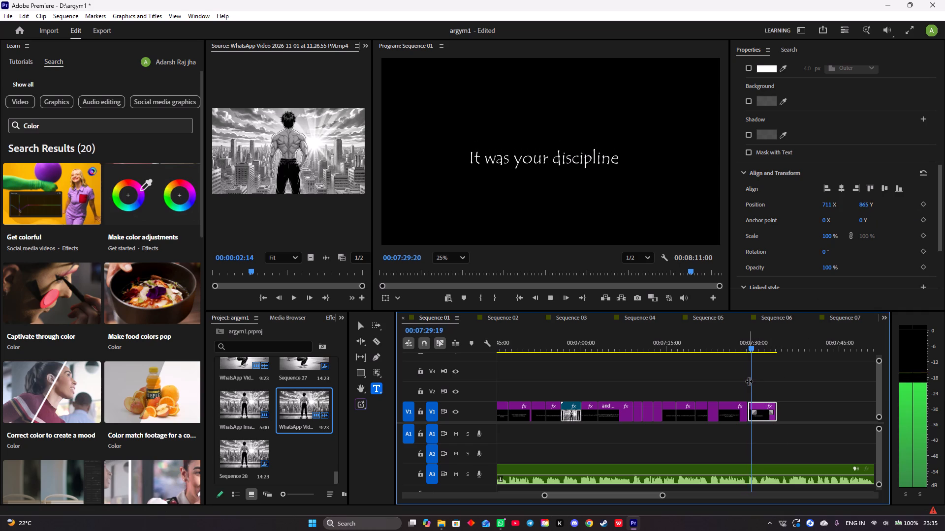
key("space")
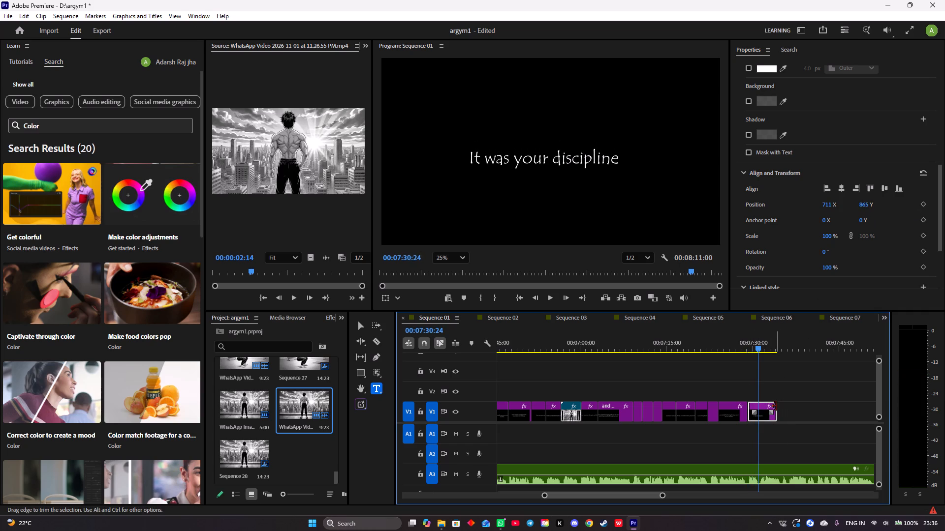
left_click_drag(776, 406, 759, 402)
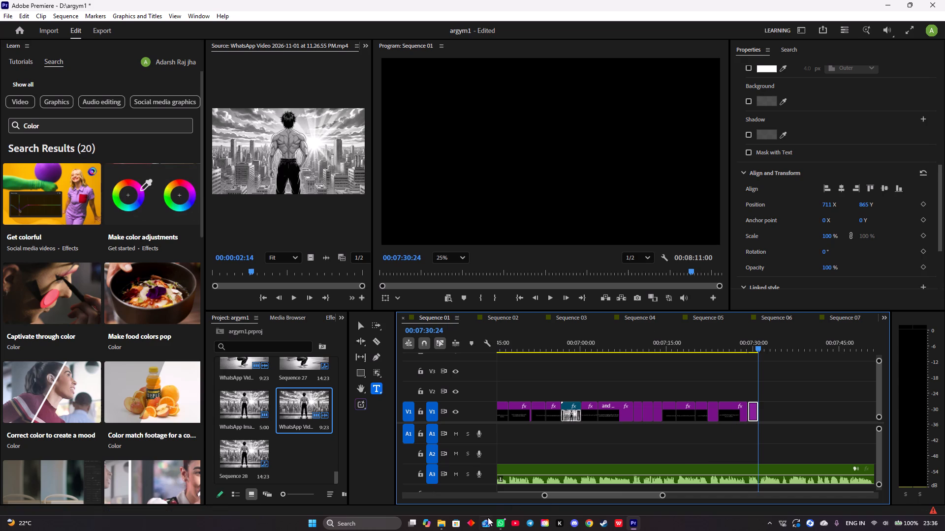
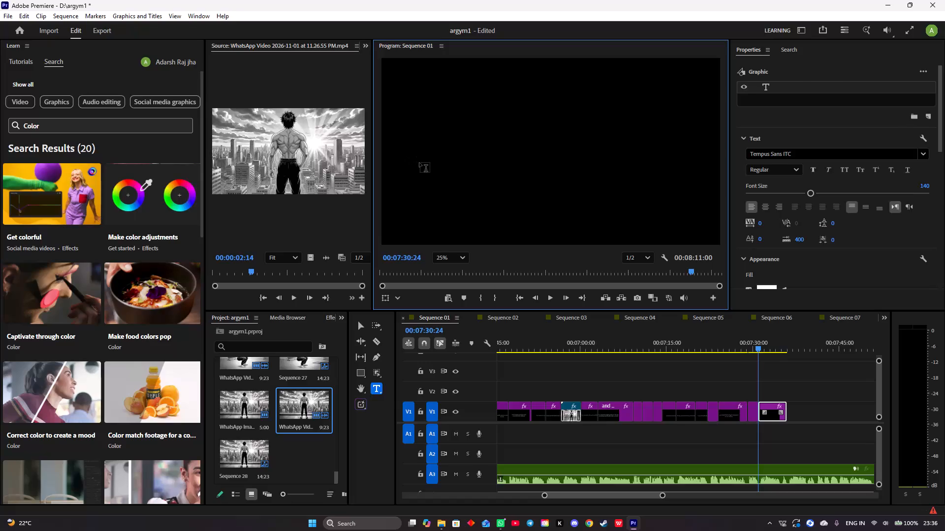
Fill the new empty title at 00:07:30:24 with the copied text "You learned how to keep going even when".
key("ctrl+v")
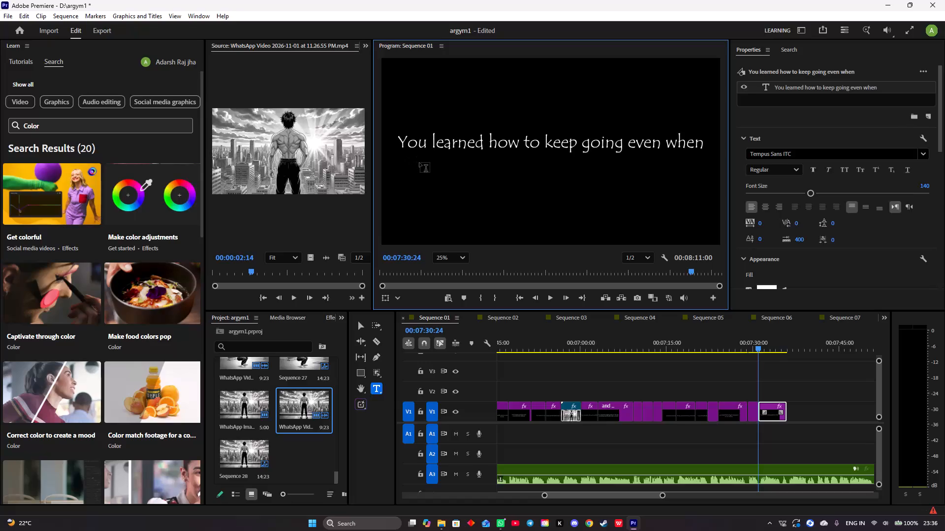
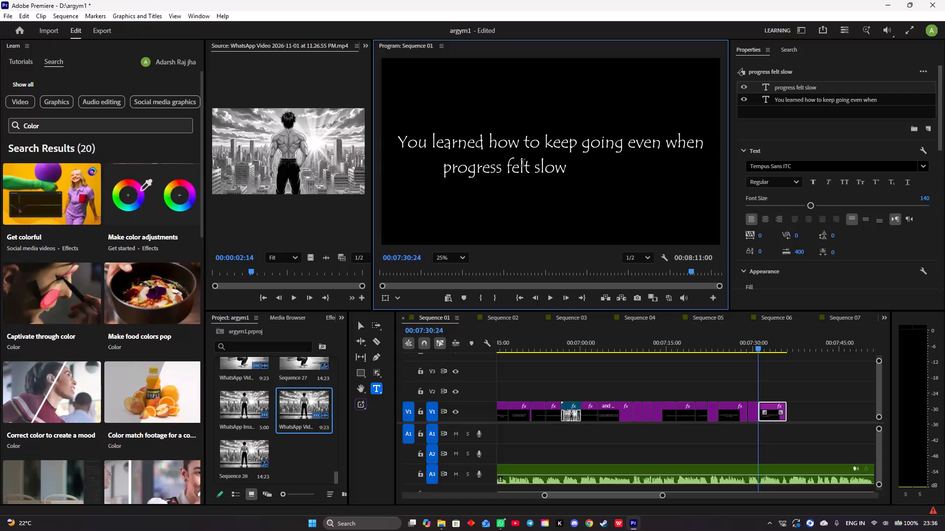
Centre the "progress felt slow" line beneath the first line of the title by setting its position to X 840, Y 952.
left_click(520, 169)
scroll(775, 237, "down", 20)
scroll(775, 237, "down", 1)
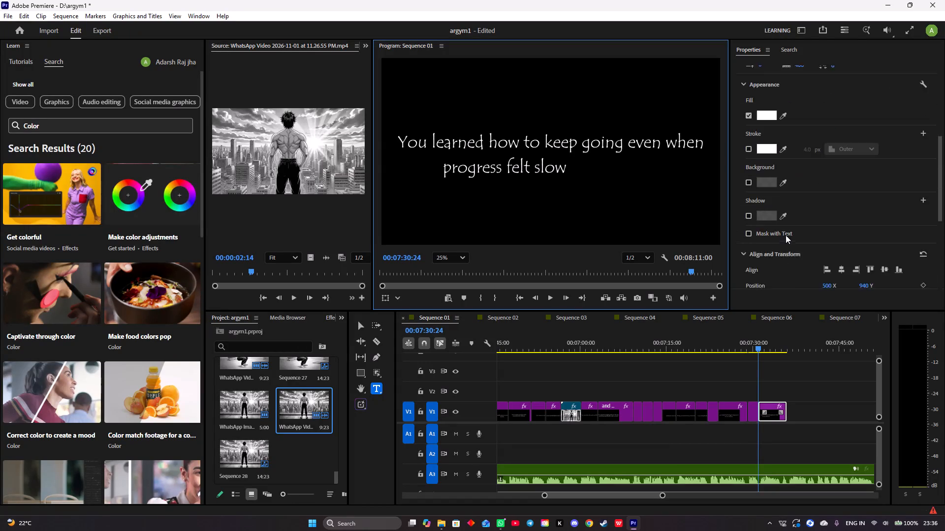
scroll(786, 235, "down", 6)
left_click_drag(825, 205, 905, 213)
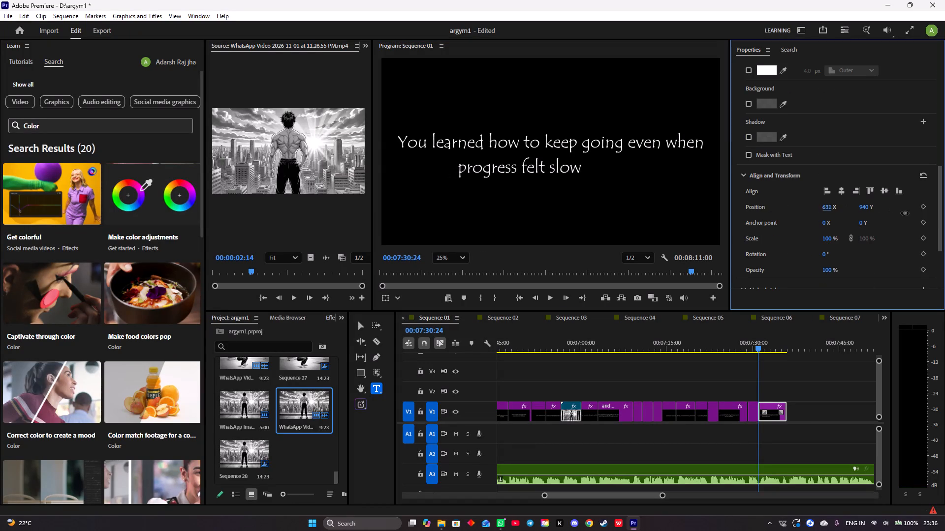
left_click_drag(905, 213, 940, 220)
left_click_drag(827, 208, 882, 208)
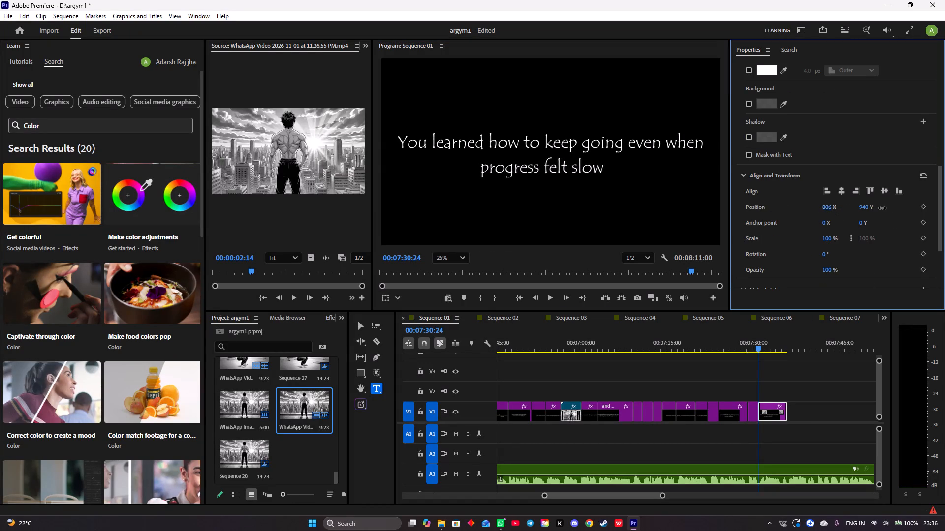
left_click_drag(882, 208, 894, 209)
left_click_drag(864, 202, 870, 204)
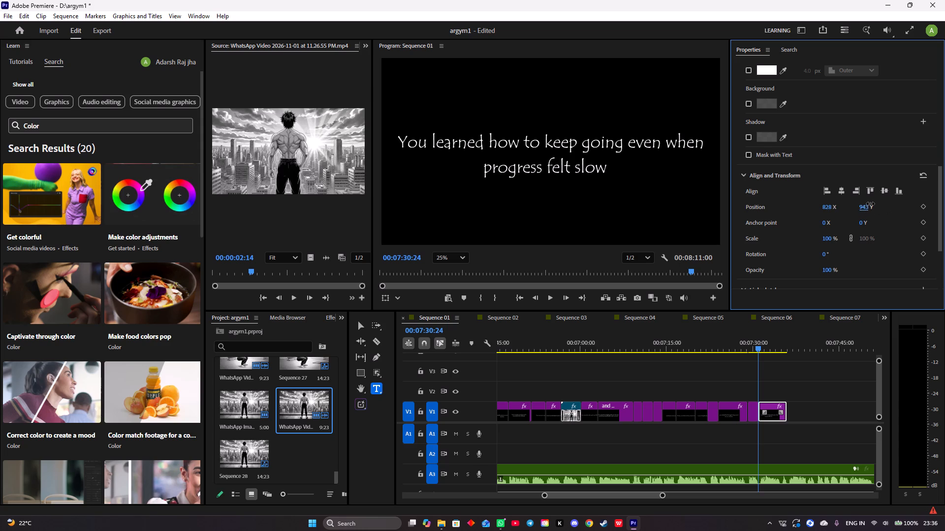
left_click_drag(870, 204, 873, 204)
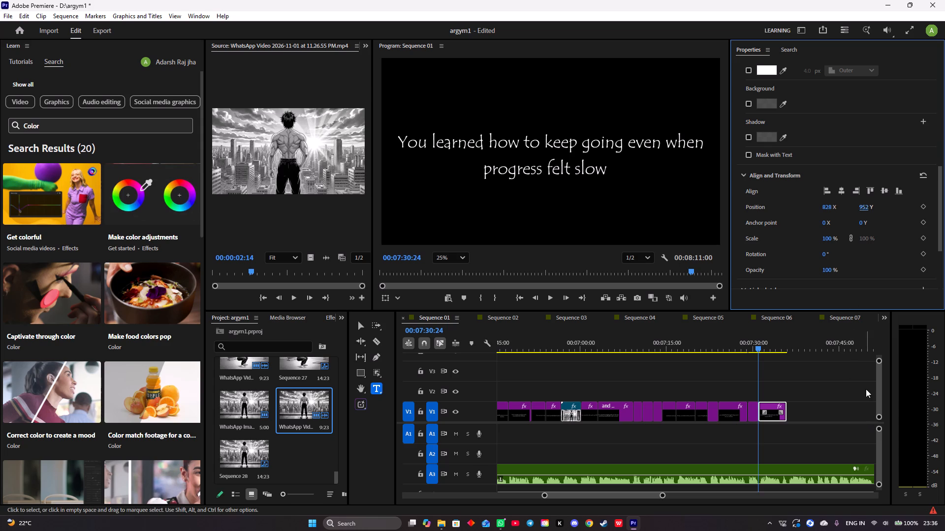
left_click_drag(826, 204, 838, 208)
Play the "You learned how to keep going even when progress felt slow" title against the audio and trim its end to 00:07:35:06.
left_click(760, 346)
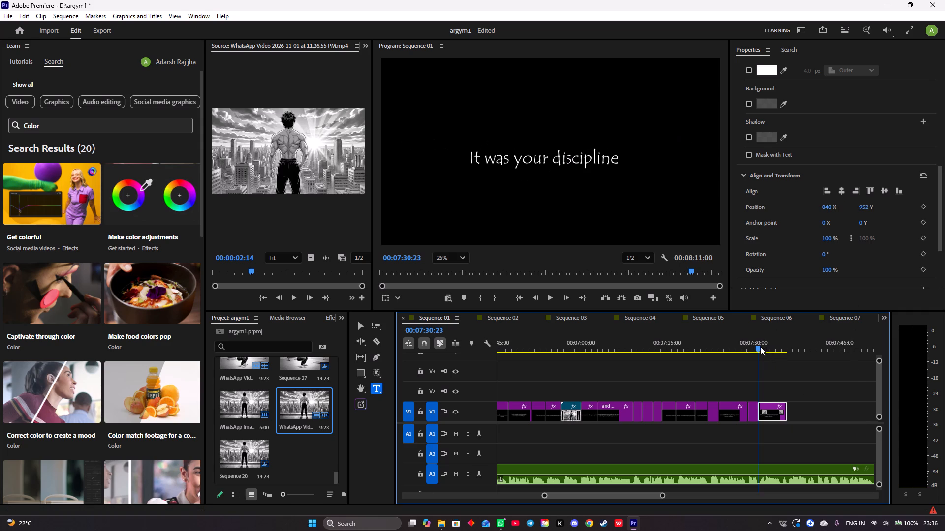
key("space")
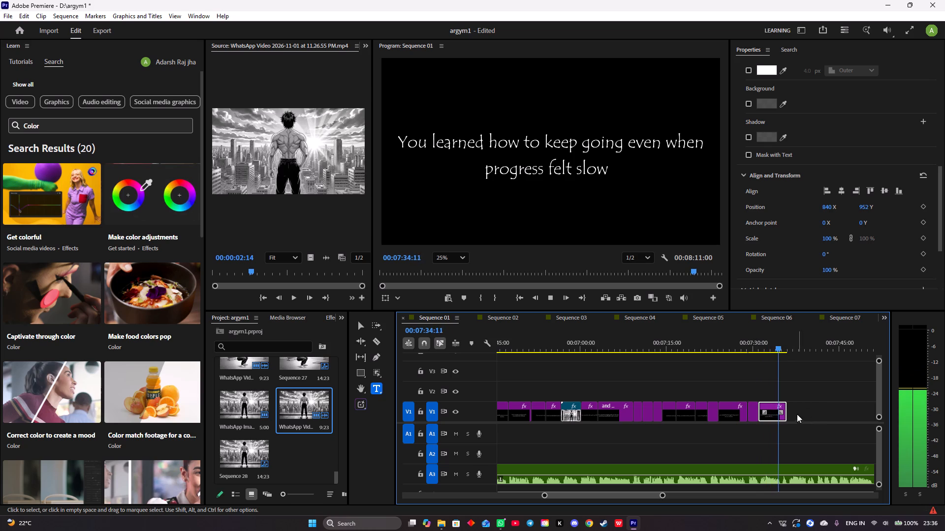
key("space")
left_click(785, 406)
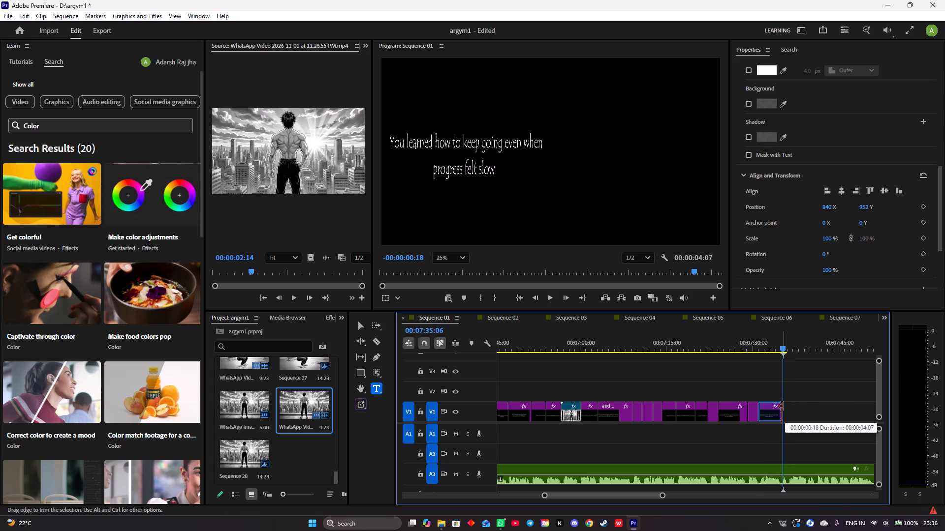
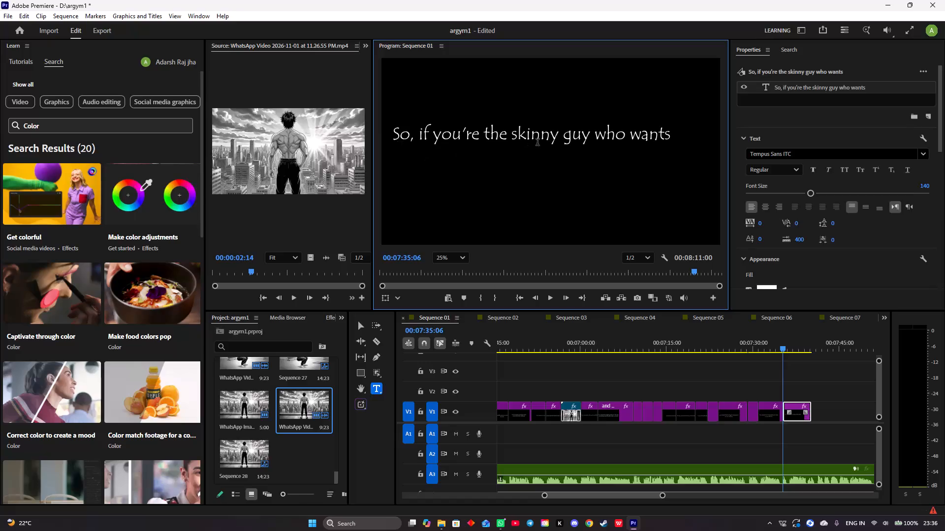
Centre the "So, if you're the skinny guy who wants" title in the frame by setting its position to X 238, Y 730.
scroll(775, 206, "down", 20)
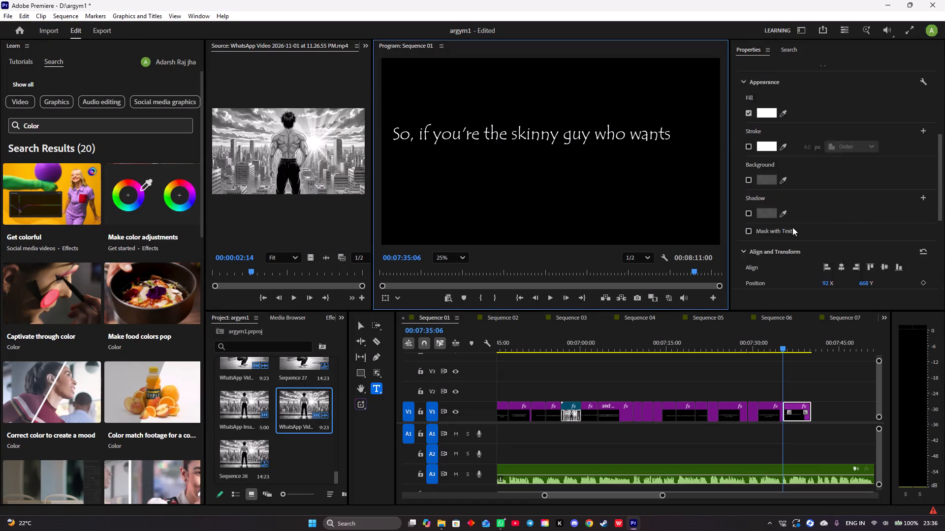
scroll(792, 227, "down", 5)
left_click_drag(827, 212, 932, 222)
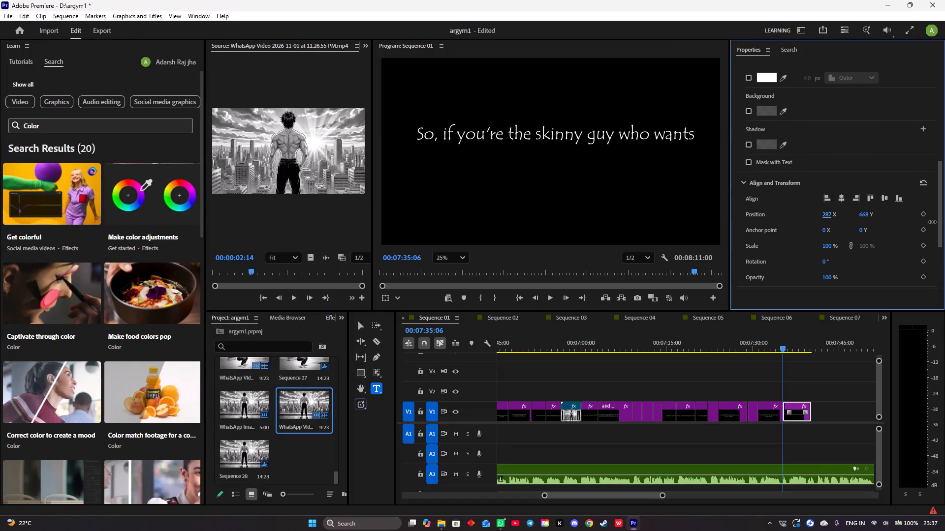
left_click_drag(932, 222, 911, 224)
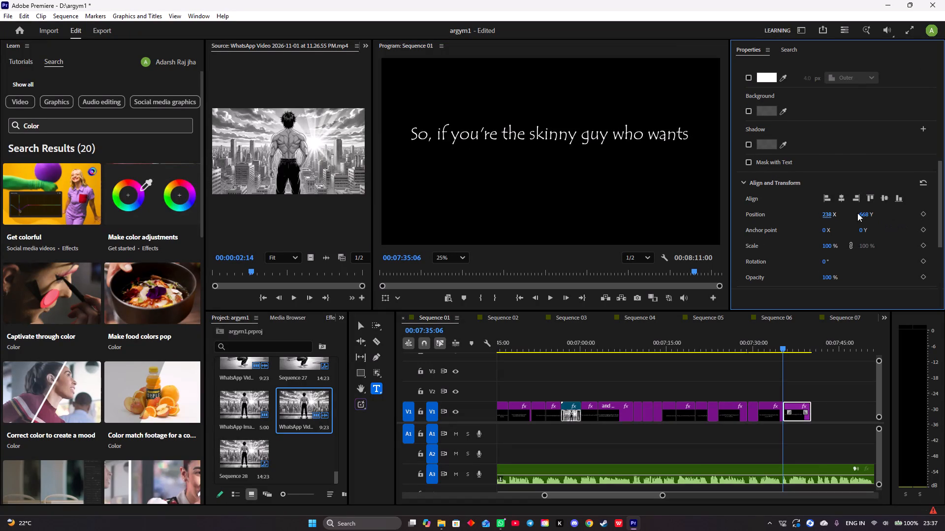
left_click_drag(863, 213, 897, 215)
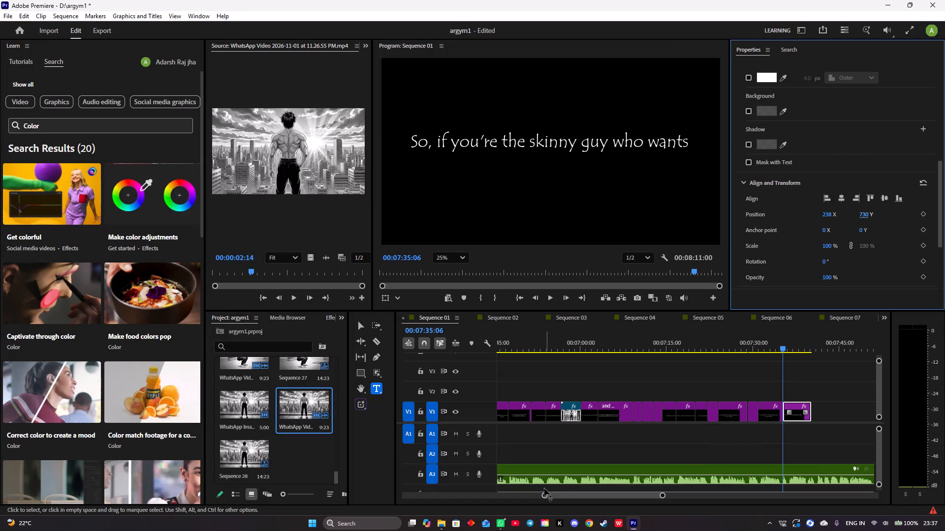
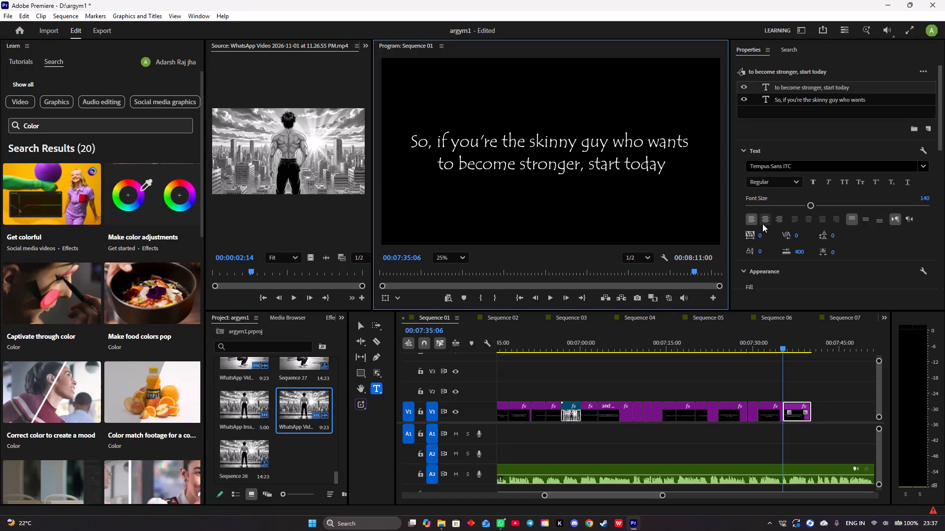
Centre the "to become stronger, start today" line under the first line by setting its horizontal position to X 424.
scroll(767, 227, "down", 20)
scroll(767, 227, "down", 2)
left_click_drag(830, 256, 814, 257)
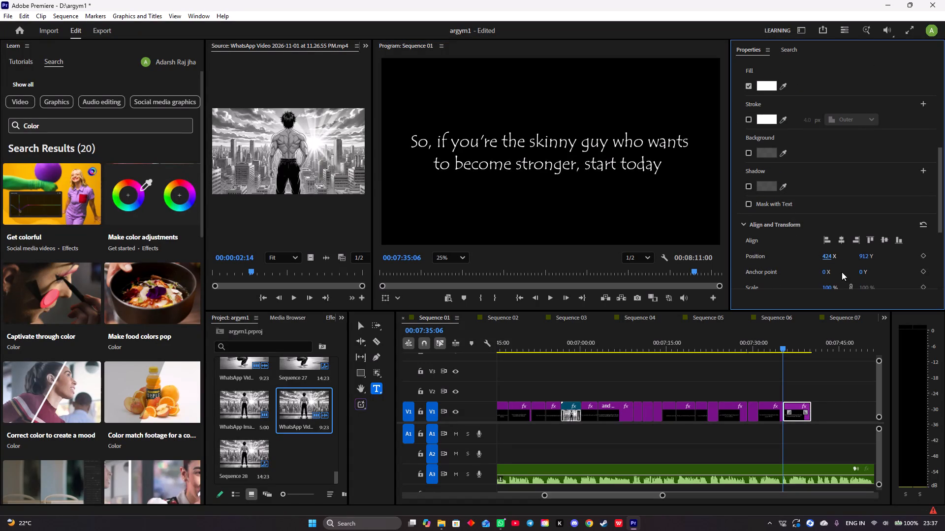
Play the "So, if you're the skinny guy" title against the audio and trim its end to 00:07:39:07.
left_click(785, 346)
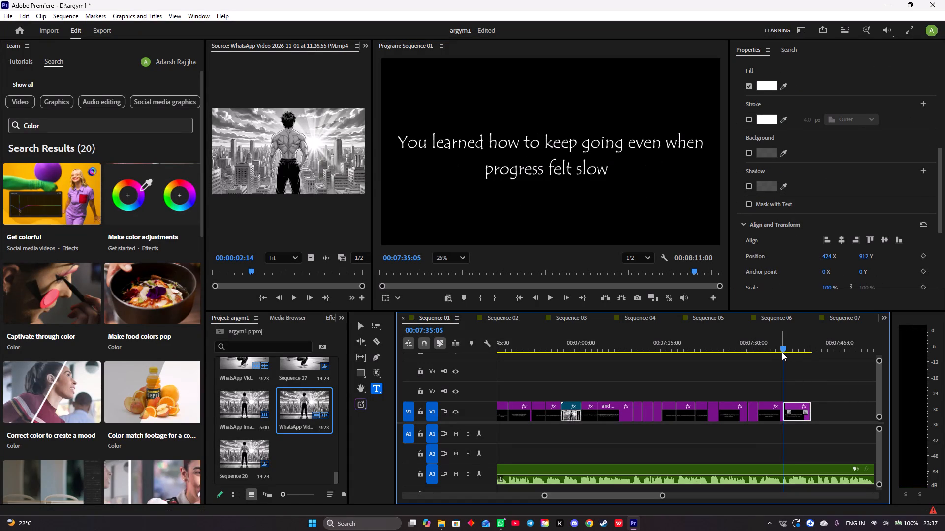
key("space")
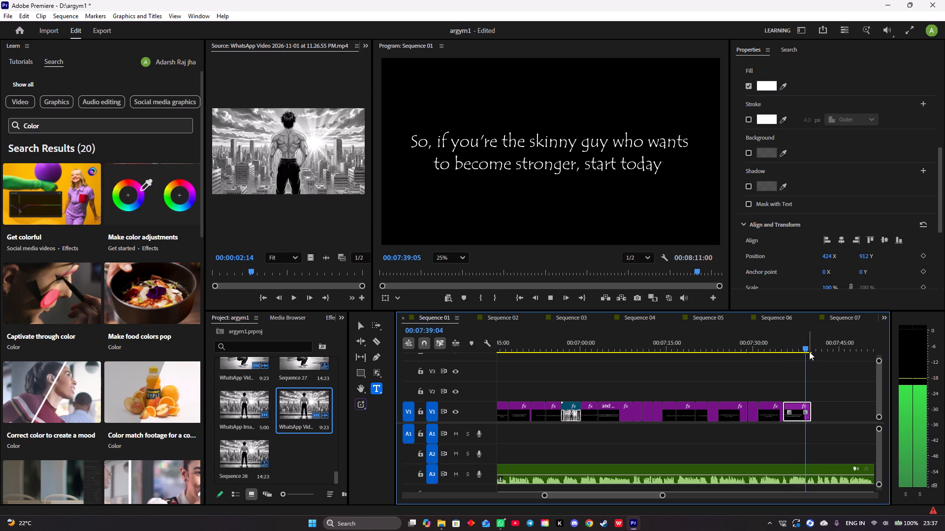
key("space")
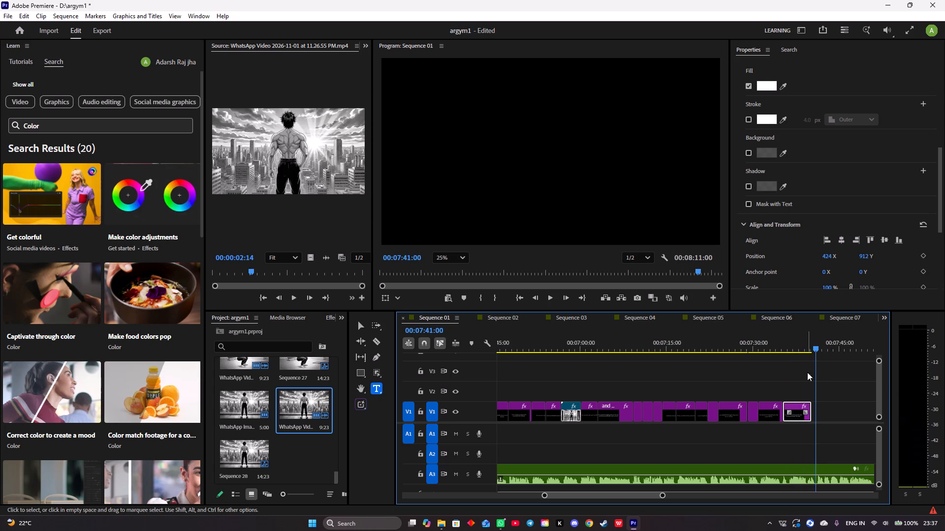
left_click_drag(816, 347, 809, 346)
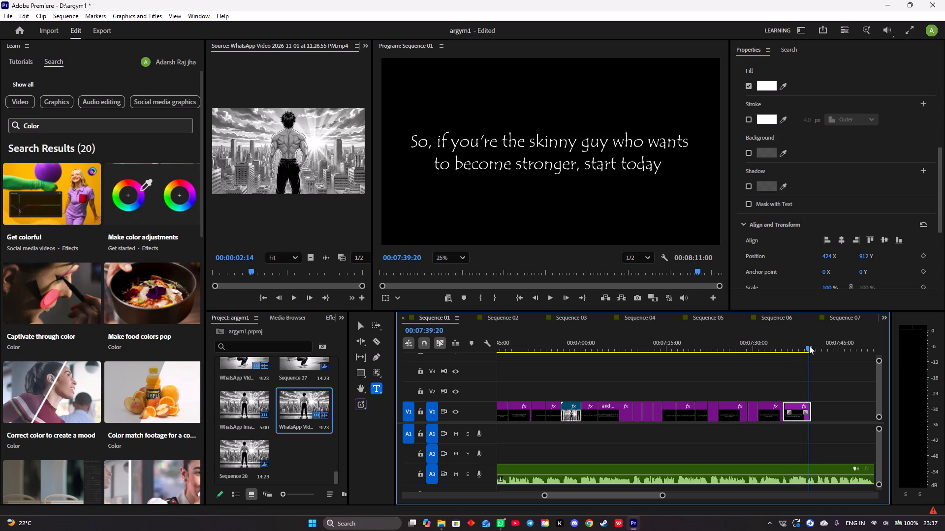
left_click_drag(809, 346, 802, 346)
key("space")
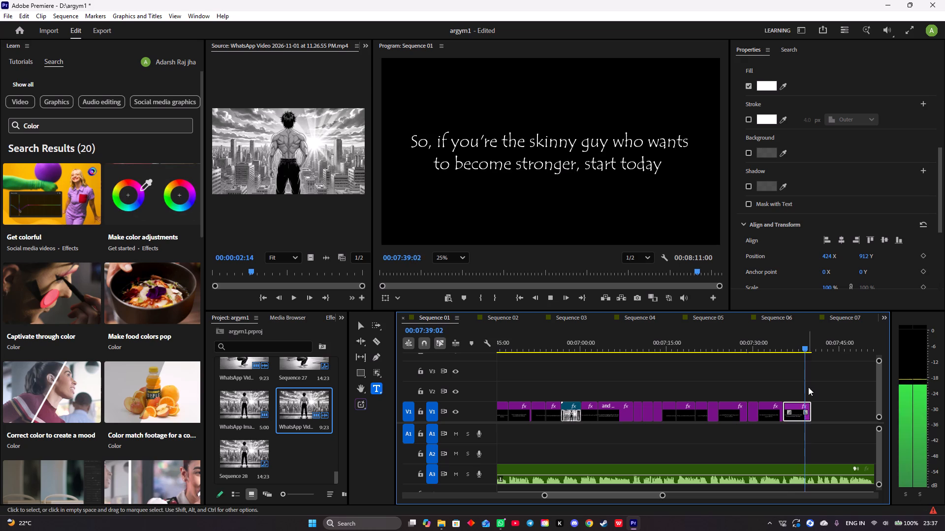
key("space")
left_click_drag(812, 404, 807, 403)
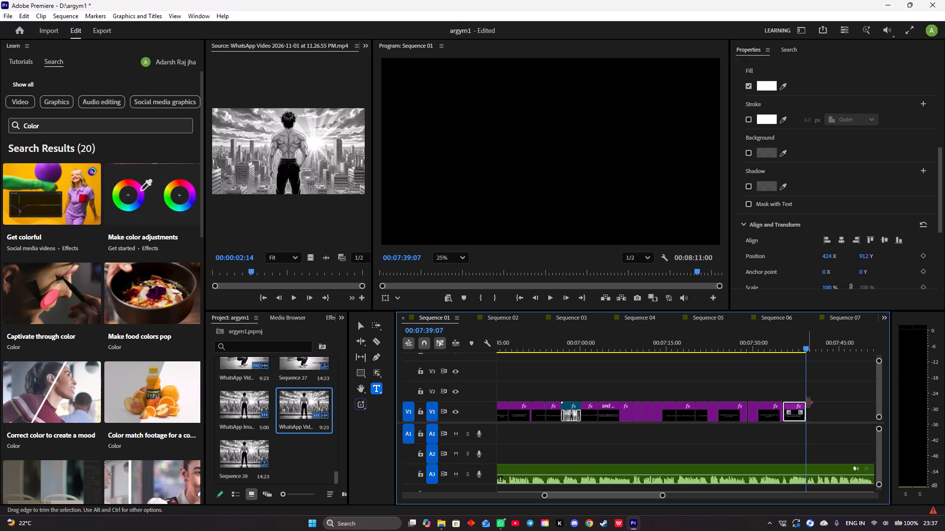
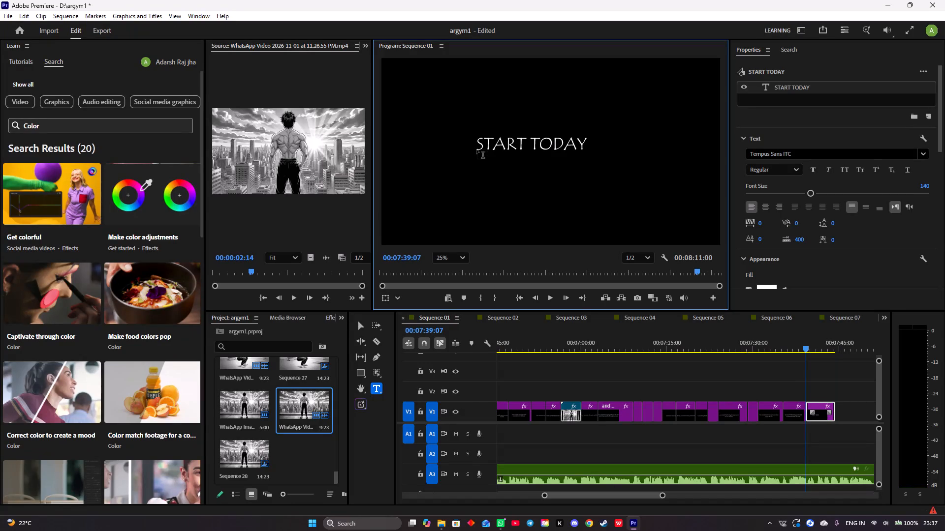
Add "!!!" to the end of the "START TODAY" title.
type("!!!")
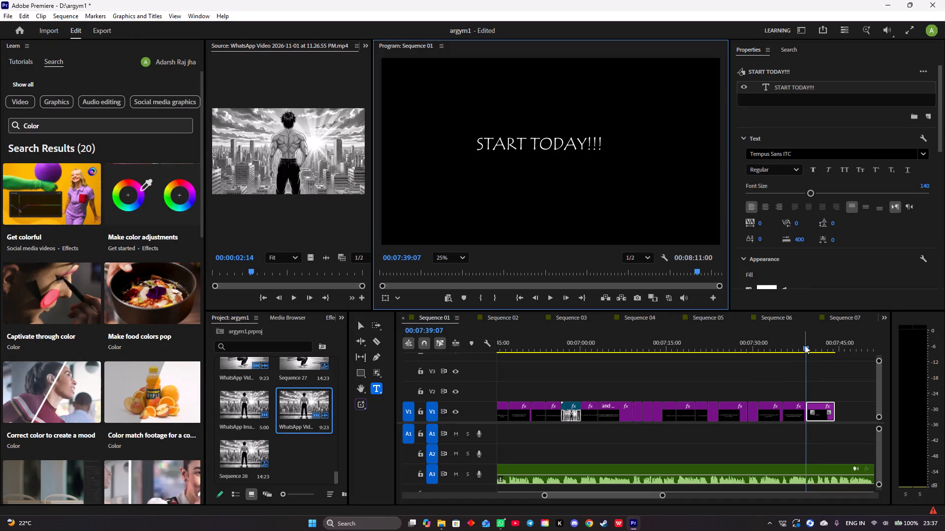
In the preceding title, remove ", start today" from the second line so it reads "to become stronger".
left_click(805, 345)
left_click(658, 163)
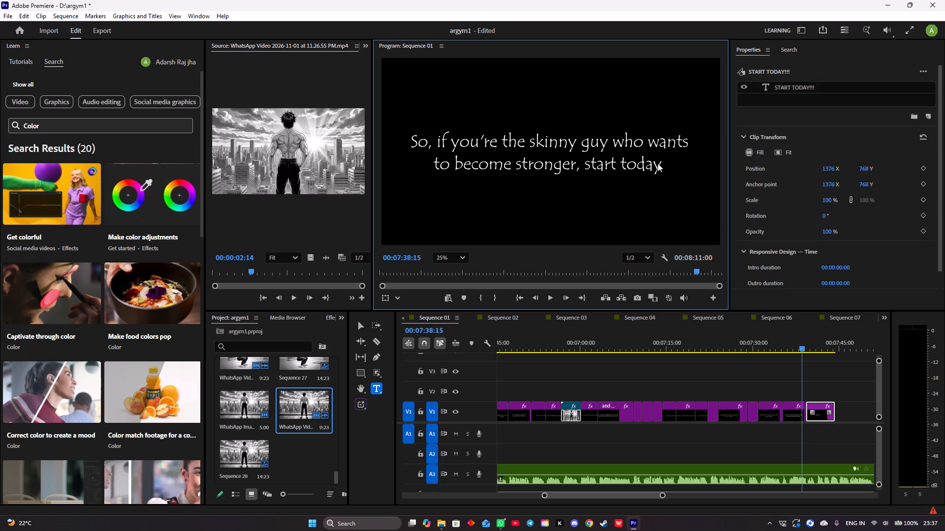
key("BackSpace")
key("BackSpace")
key("BackSpace")
key("BackSpace")
key("BackSpace")
key("BackSpace")
key("BackSpace")
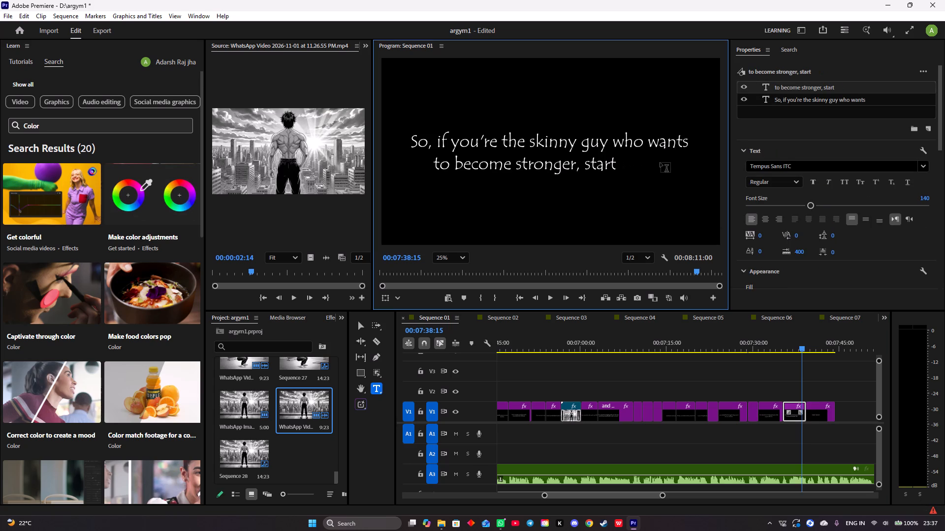
key("BackSpace")
key("BackSpace")
key("BackSpace")
key("BackSpace")
key("BackSpace")
key("BackSpace")
Move the "to become stronger" line horizontally to the right to re-centre it under the first line.
scroll(792, 238, "down", 20)
scroll(792, 238, "down", 1)
left_click_drag(826, 265, 933, 272)
left_click_drag(826, 268, 831, 268)
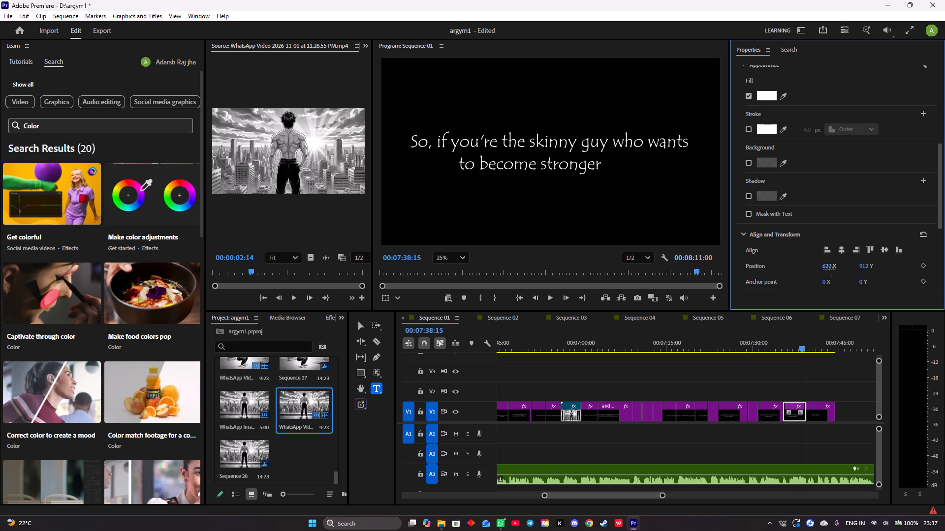
Shift the "to become stronger" line horizontally to X position 720 to centre it under the first line.
left_click_drag(831, 268, 879, 269)
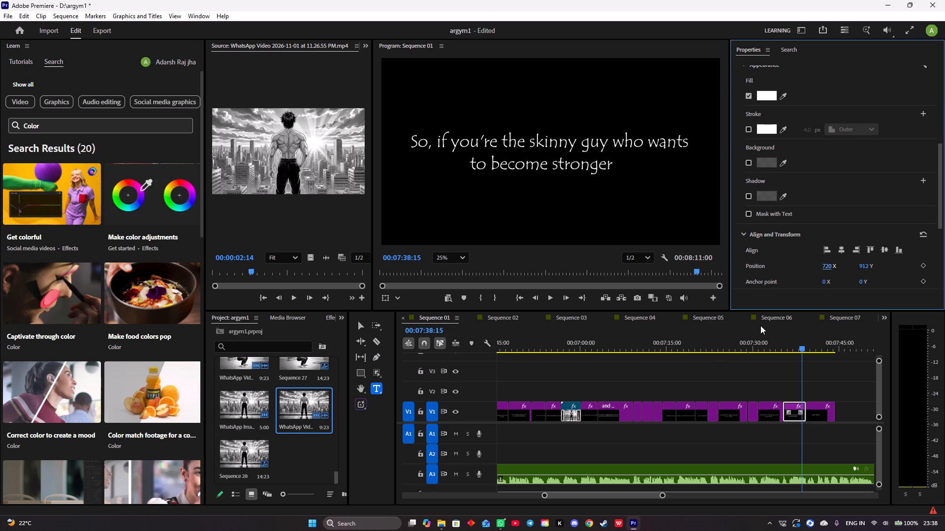
Play the last two titles against the audio and trim the end of the "START TODAY!!!" title to 00:07:40:21.
left_click(800, 350)
left_click_drag(800, 350, 781, 349)
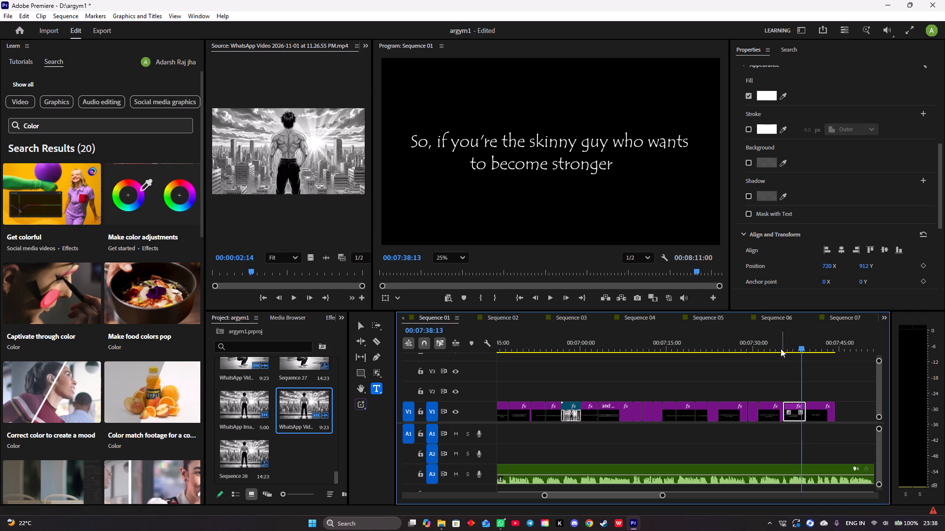
left_click_drag(781, 349, 789, 349)
left_click_drag(801, 348, 783, 346)
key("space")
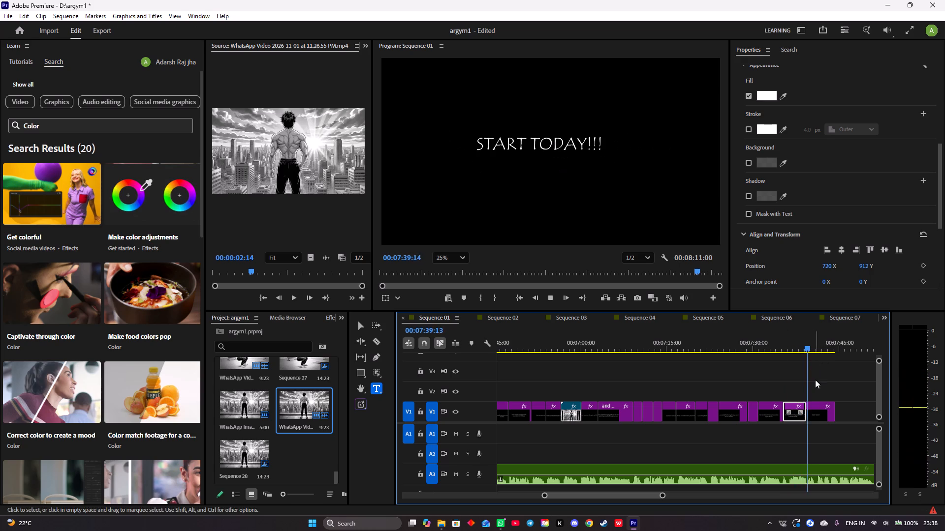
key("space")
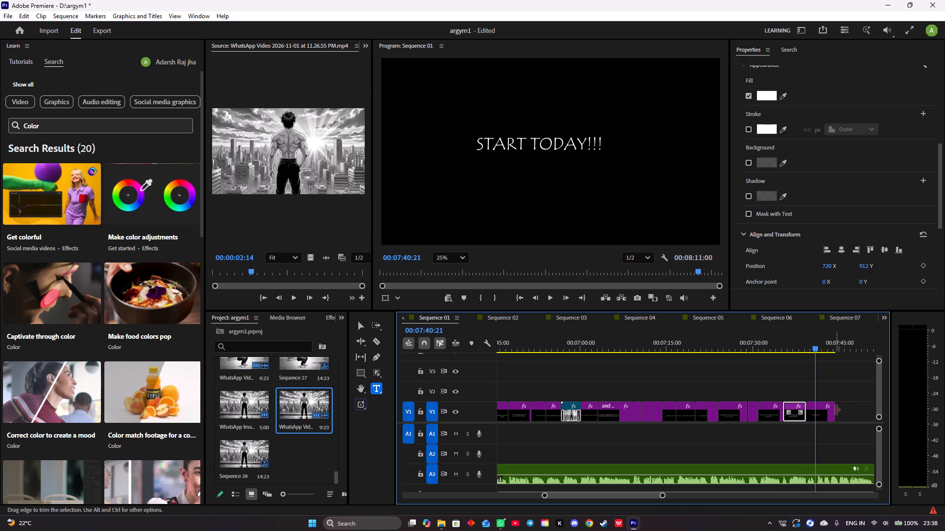
left_click_drag(835, 410, 818, 409)
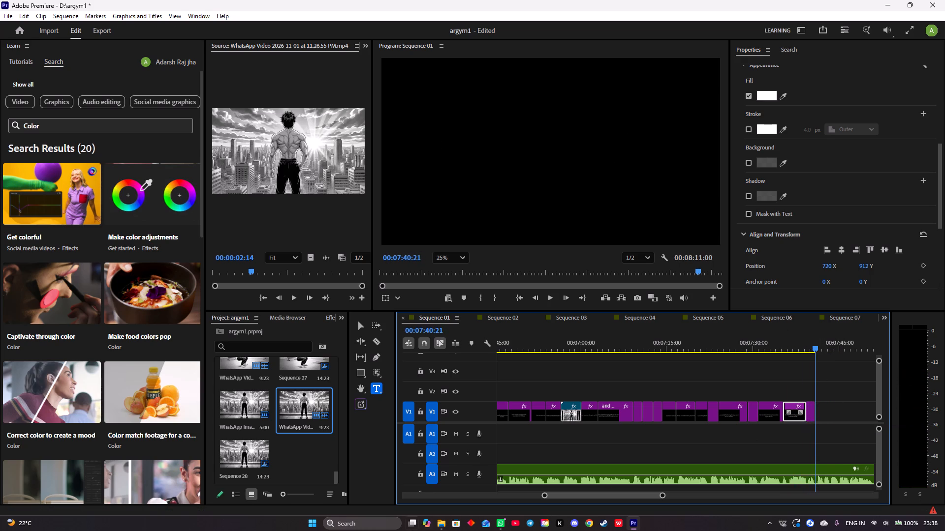
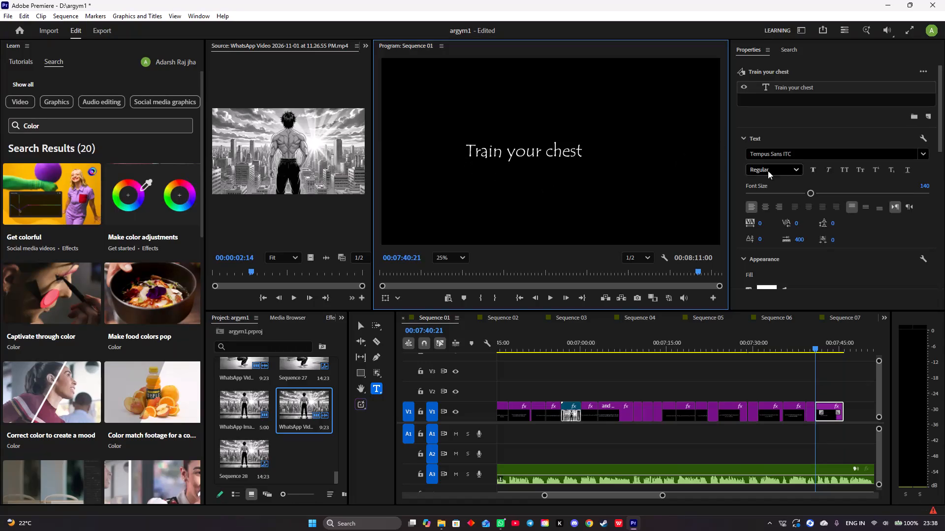
Move the "Train your chest" title horizontally toward the frame's centre, setting its X position to 851.
scroll(767, 187, "down", 3)
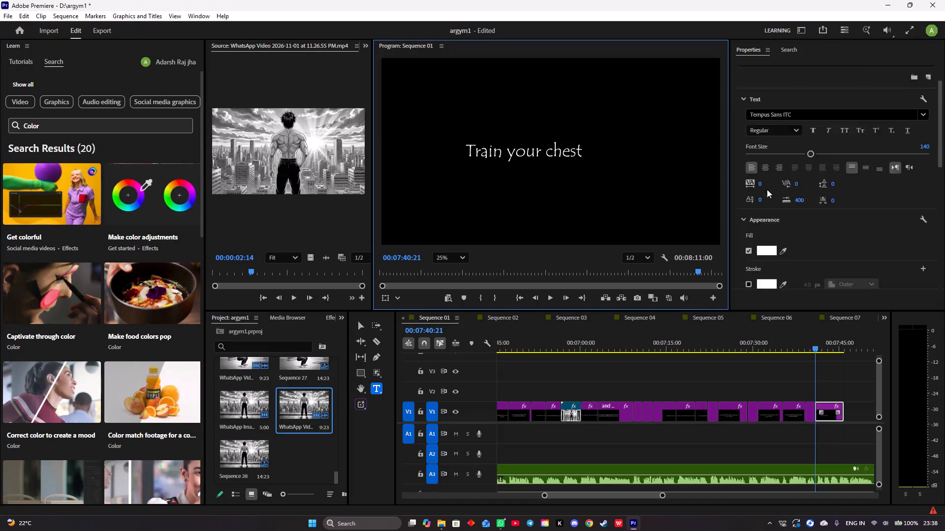
scroll(767, 189, "down", 20)
scroll(767, 189, "down", 3)
left_click_drag(823, 204, 840, 204)
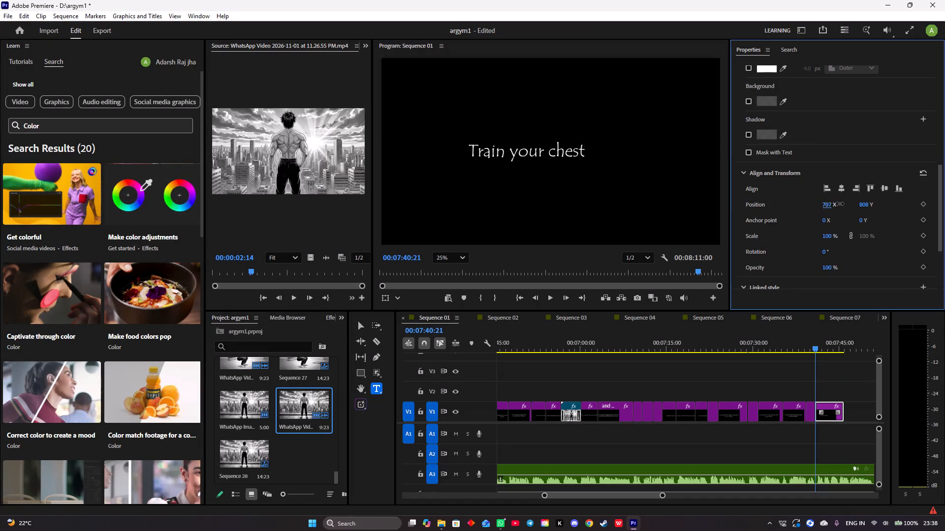
left_click_drag(840, 204, 913, 209)
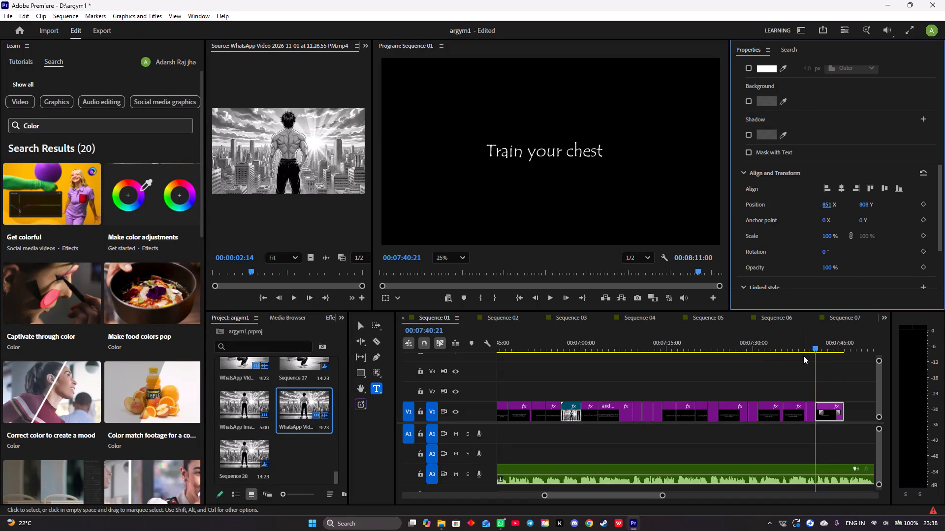
Play the "Train your chest" title against the audio and trim its end to 00:07:42:19.
left_click(816, 347)
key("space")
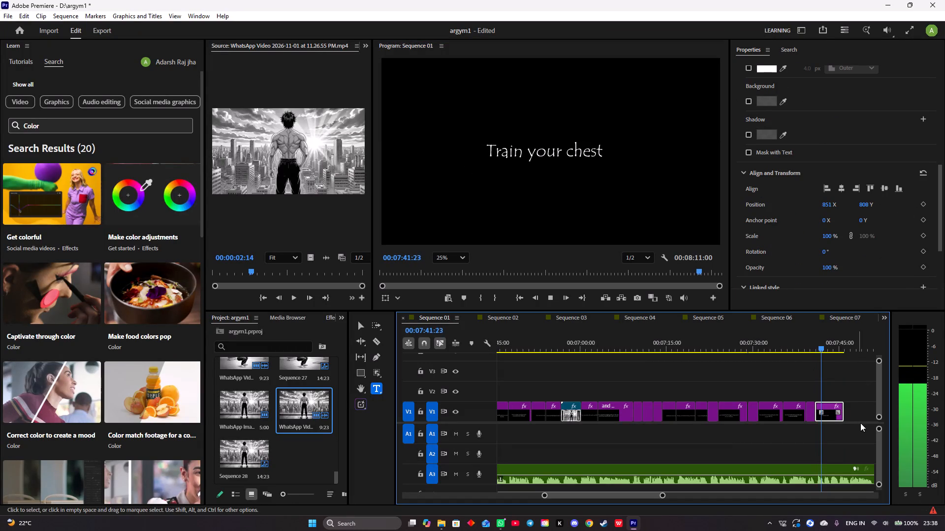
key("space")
left_click_drag(841, 410, 828, 407)
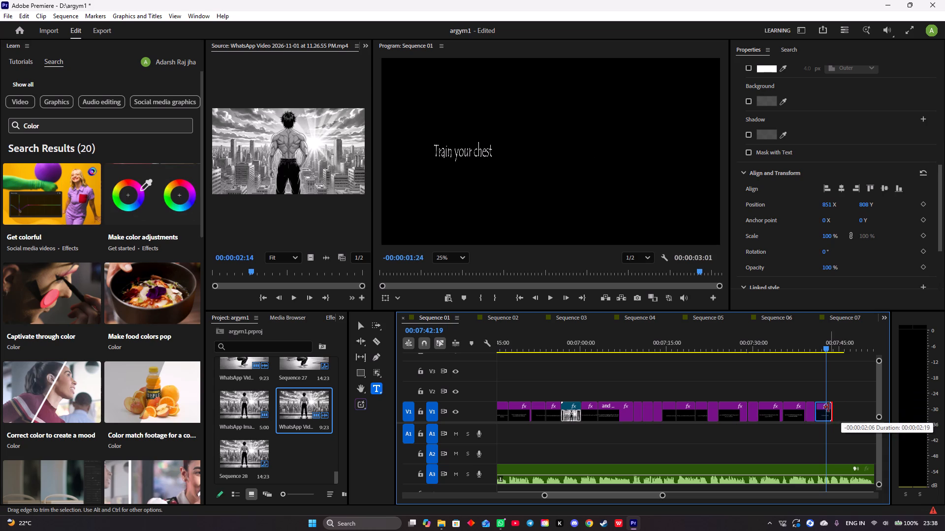
left_click_drag(828, 407, 825, 406)
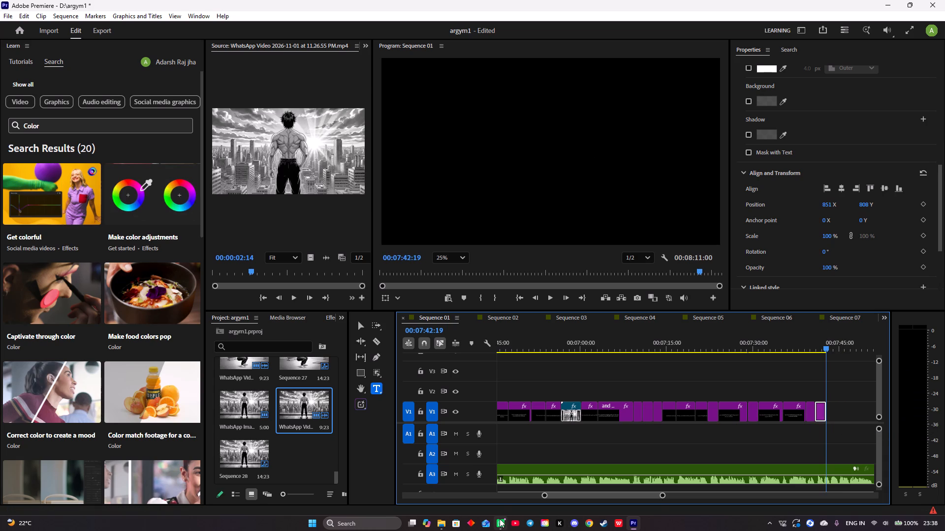